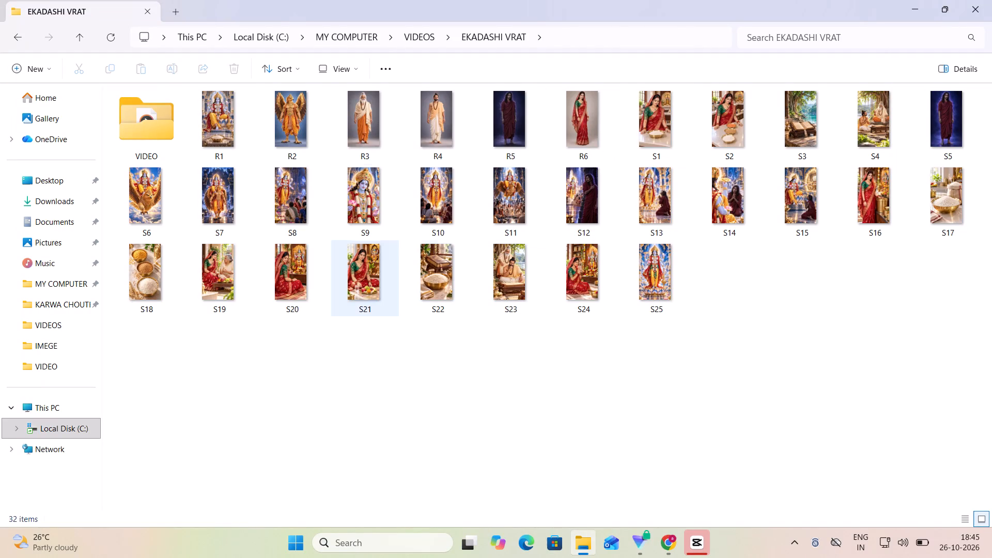
# Open the VIDEO folder inside EKADASHI VRAT to check the source clips.
pyautogui.doubleClick(147, 126)
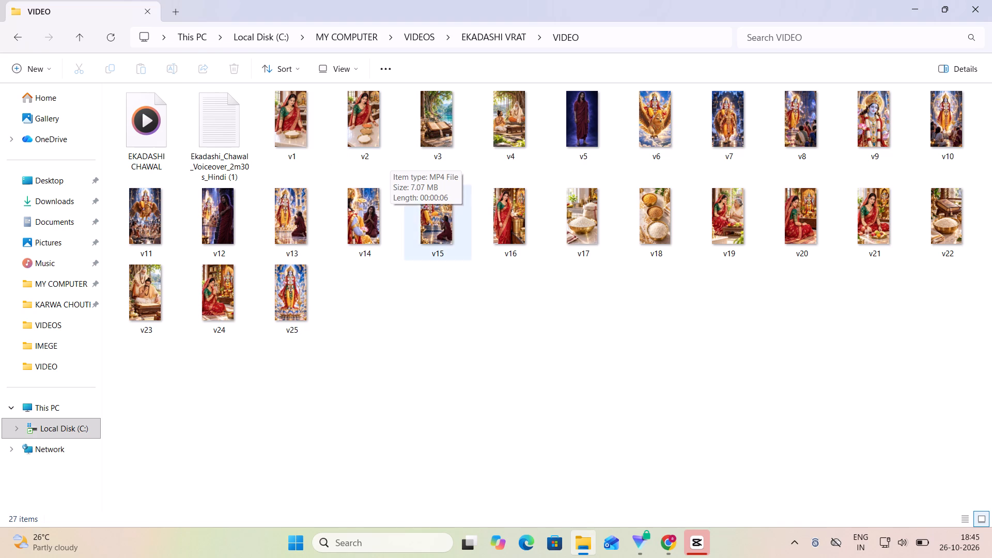
# Switch to CapCut and create a new project.
pyautogui.click(699, 549)
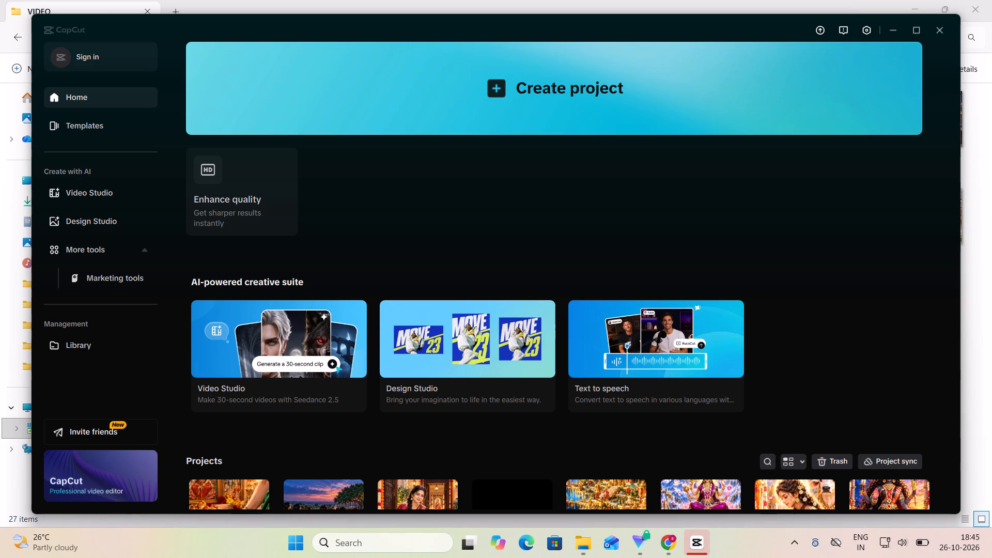
pyautogui.click(492, 92)
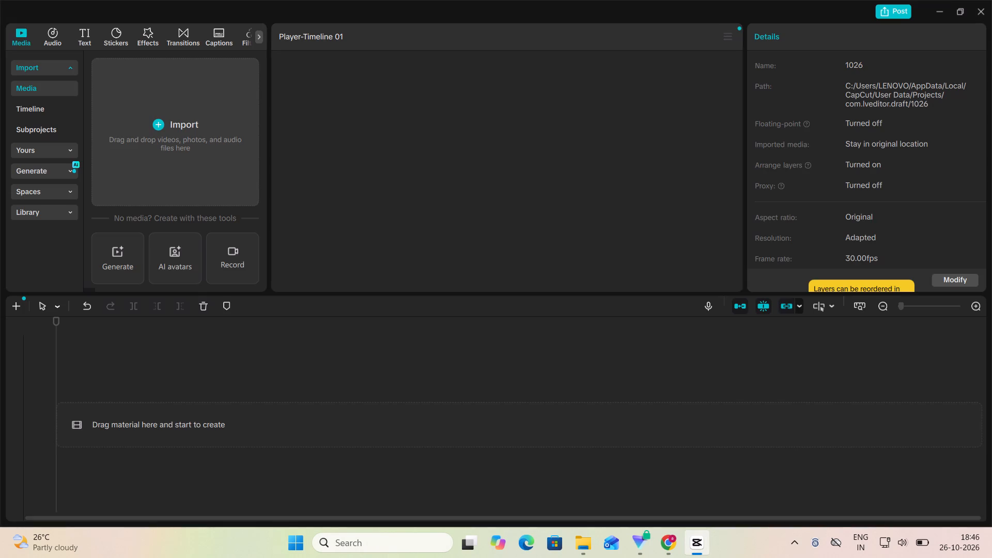
# Start a media import from the device and browse to MY COMPUTER > VIDEOS > EKADASHI VRAT > VIDEO.
pyautogui.click(159, 127)
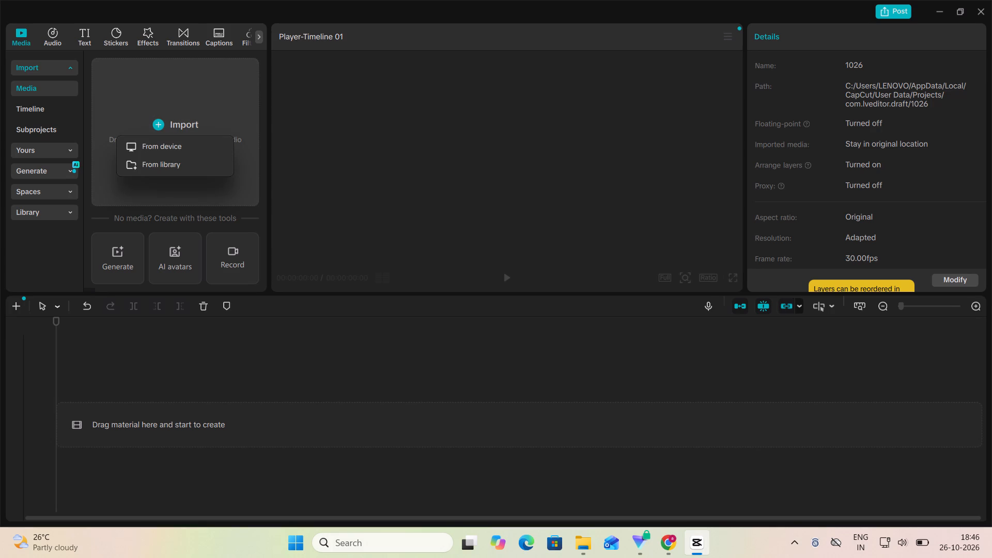
pyautogui.click(134, 144)
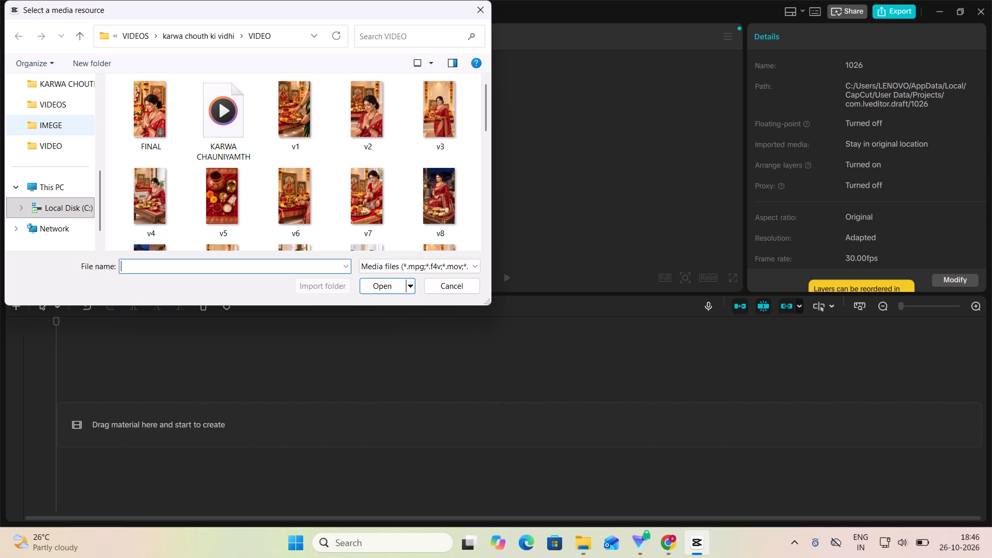
pyautogui.scroll(2, 61, 123)
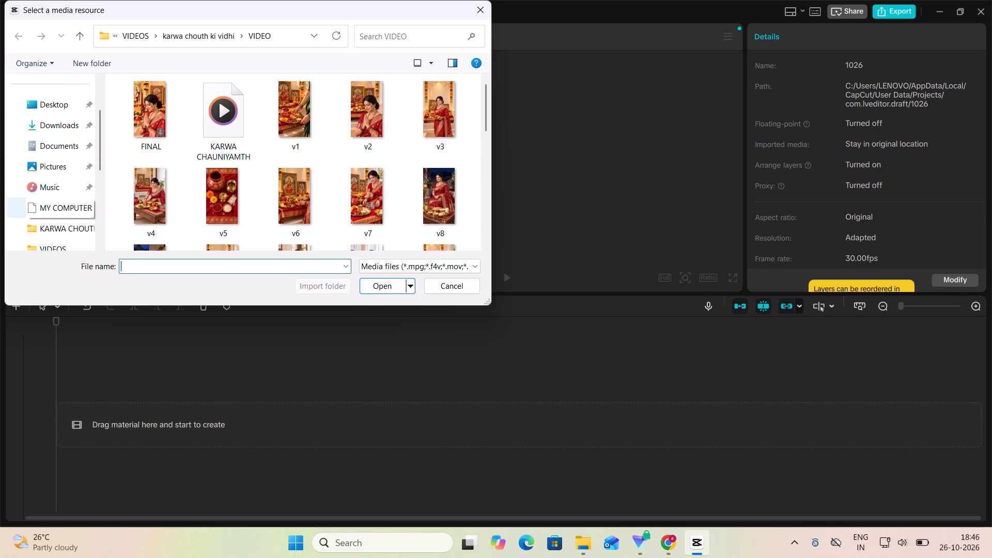
pyautogui.click(73, 210)
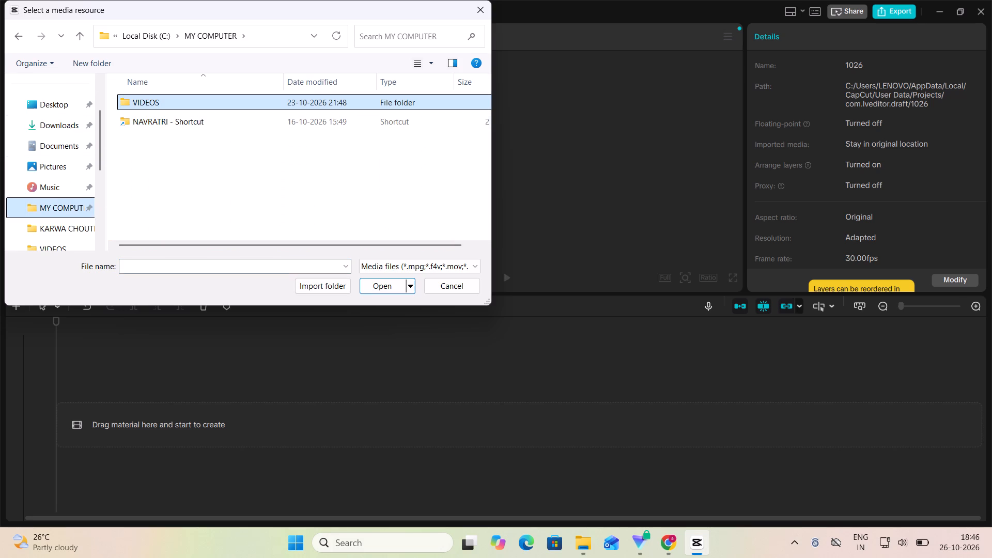
pyautogui.doubleClick(197, 97)
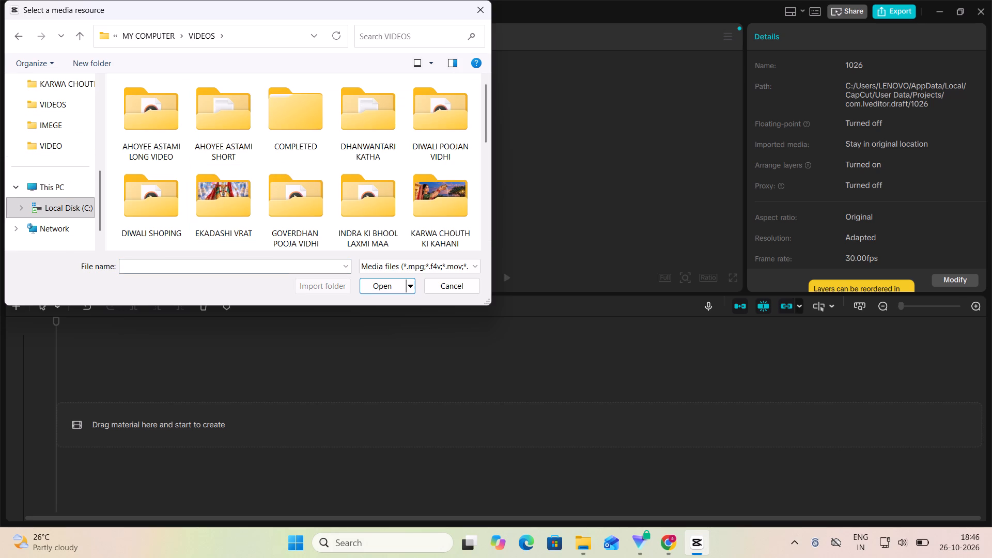
pyautogui.doubleClick(242, 188)
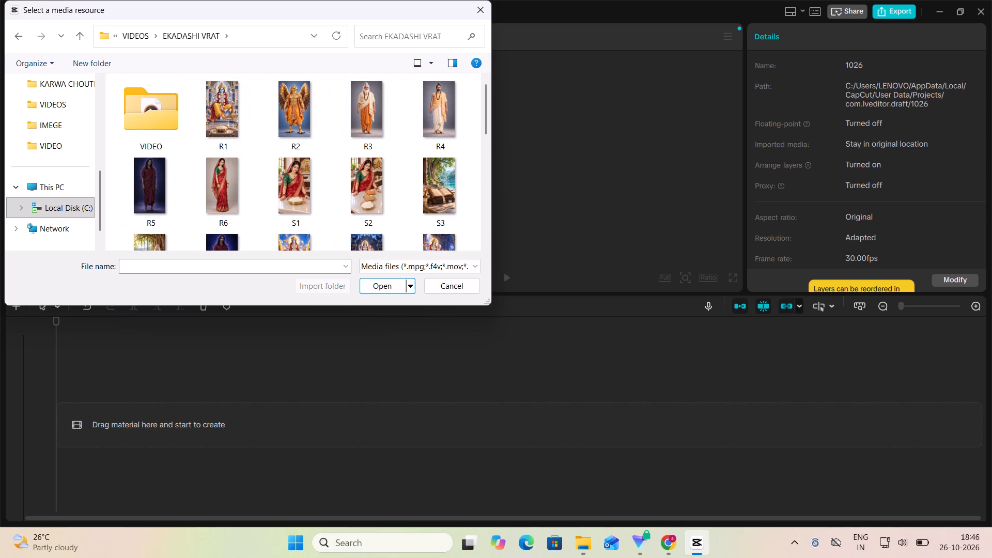
pyautogui.doubleClick(142, 110)
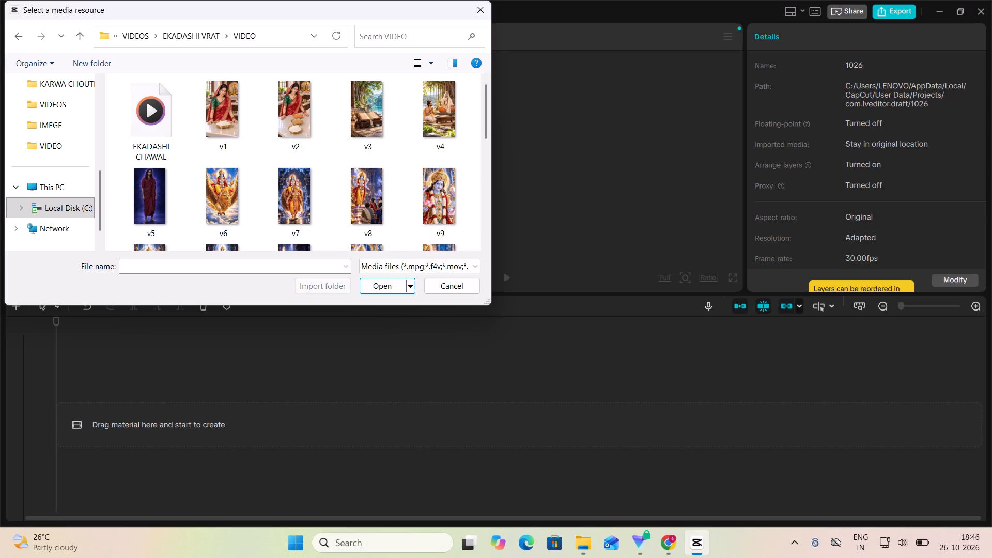
# Import all the media files in the folder, from the EKADASHI CHAWAL file through clips v1 to v25.
pyautogui.scroll(-3, 355, 190)
pyautogui.scroll(3, 318, 173)
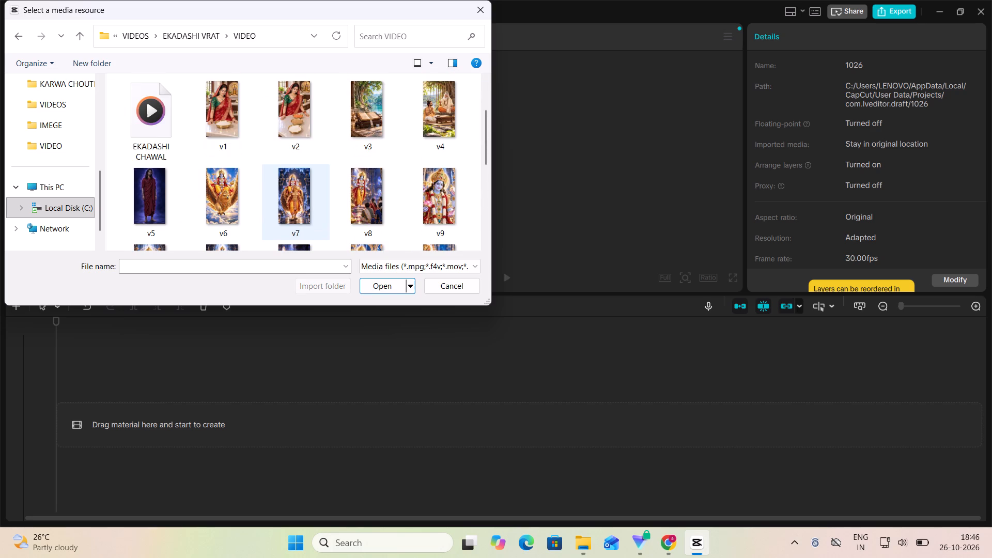
pyautogui.scroll(2, 318, 173)
pyautogui.click(159, 134)
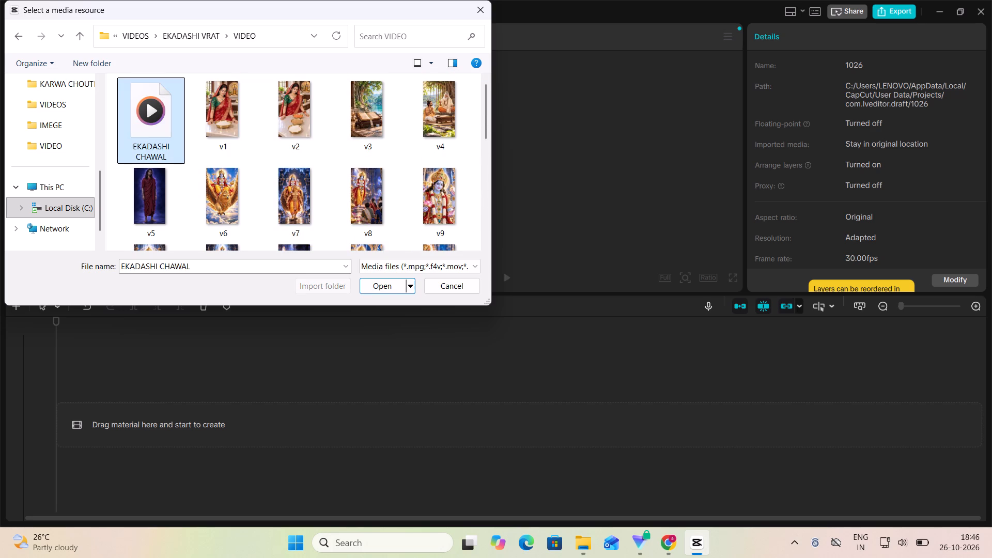
pyautogui.hotkey('shift', 'Right')
pyautogui.hotkey('shift', 'Right')
pyautogui.hotkey('shift', 'Right')
pyautogui.hotkey('shift', 'Right')
pyautogui.hotkey('shift', 'Right')
pyautogui.hotkey('shift', 'Right')
pyautogui.hotkey('shift', 'Right')
pyautogui.hotkey('shift', 'Right')
pyautogui.hotkey('shift', 'Right')
pyautogui.hotkey('shift', 'Right')
pyautogui.hotkey('shift', 'Right')
pyautogui.hotkey('shift', 'Right')
pyautogui.hotkey('shift', 'Right')
pyautogui.hotkey('shift', 'Right')
pyautogui.hotkey('shift', 'Right')
pyautogui.hotkey('shift', 'Right')
pyautogui.hotkey('shift', 'Right')
pyautogui.hotkey('shift', 'Right')
pyautogui.hotkey('shift', 'Right')
pyautogui.hotkey('shift', 'Right')
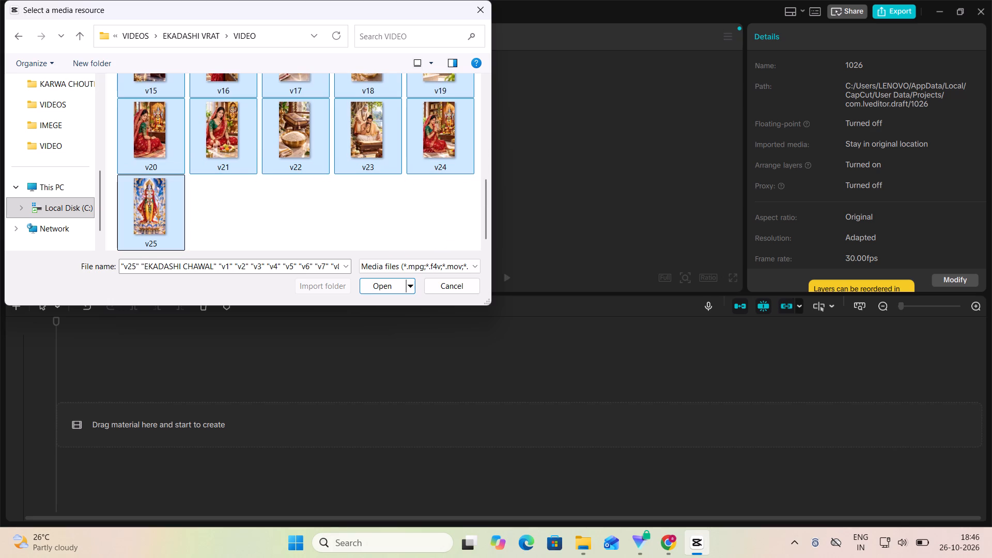
pyautogui.click(390, 284)
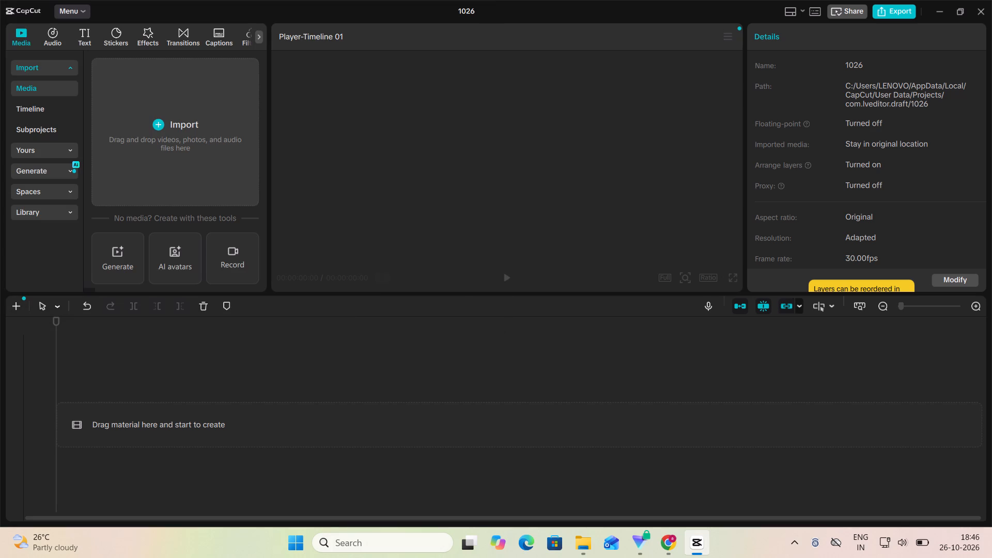
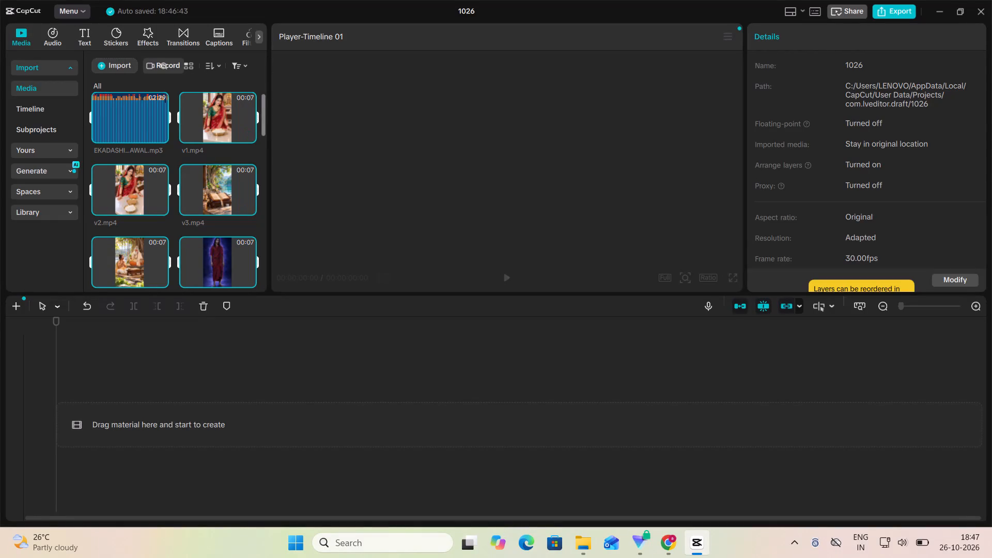
# Place all the imported media on the empty timeline from 00:00, with clips v1 to v25 in sequence above the EKADASHI CHAWAL audio.
pyautogui.moveTo(118, 129); pyautogui.dragTo(118, 183)
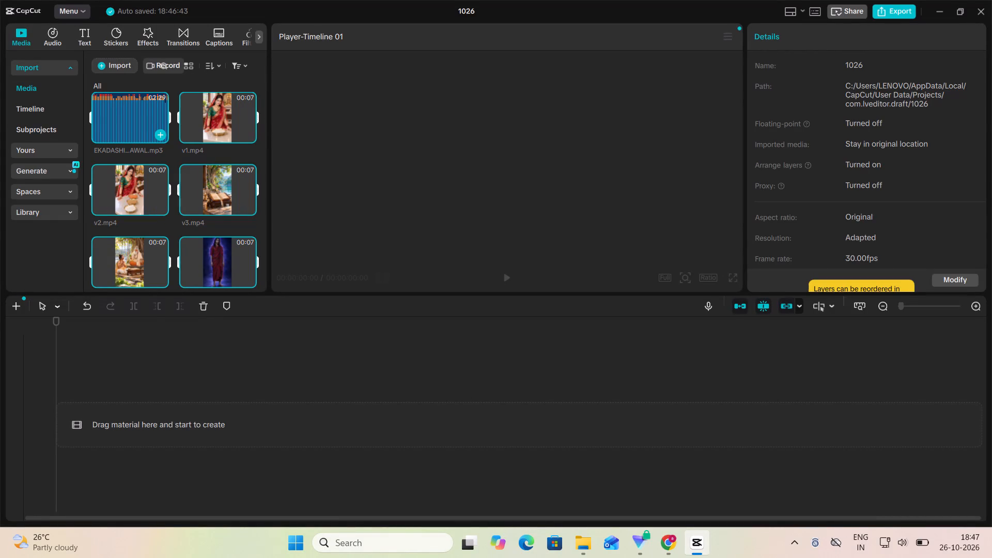
pyautogui.moveTo(118, 183); pyautogui.dragTo(138, 437)
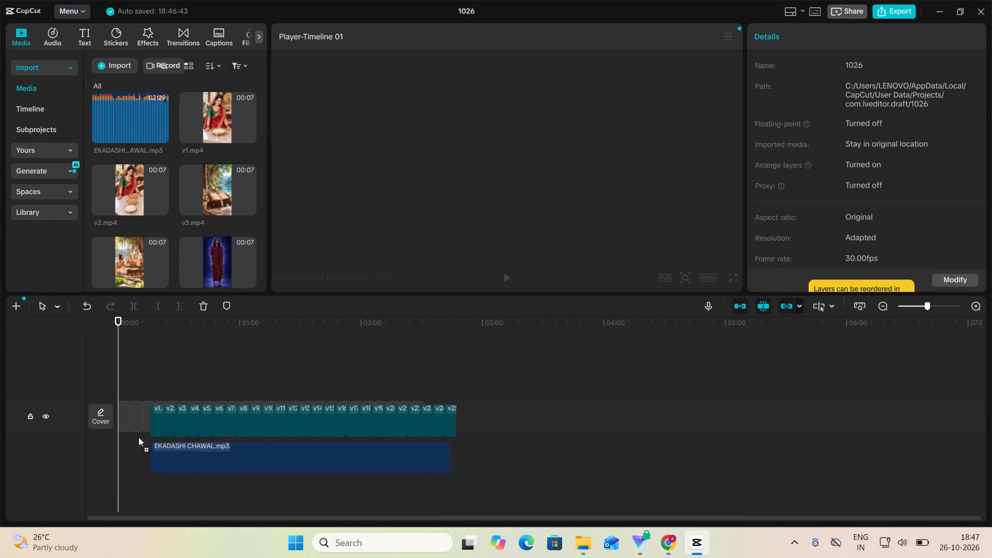
pyautogui.moveTo(138, 437); pyautogui.dragTo(122, 434)
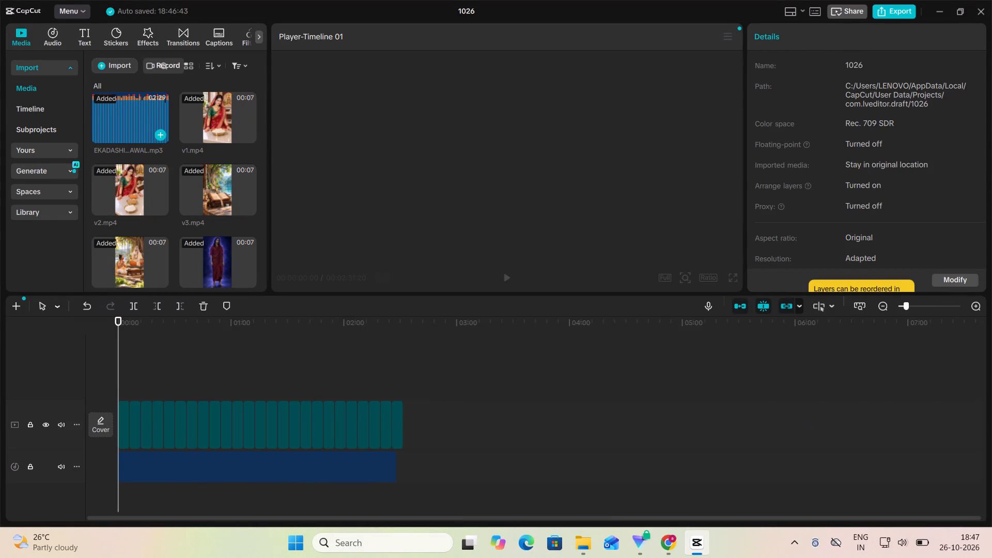
# Examine the opening clips of the video track against the EKADASHI CHAWAL waveform at a readable timeline scale.
pyautogui.click(926, 308)
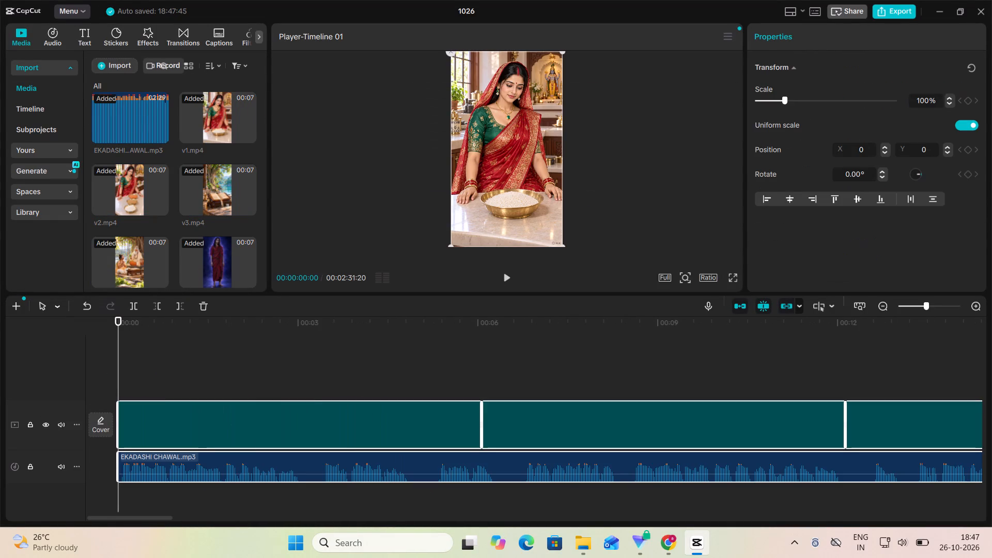
pyautogui.click(916, 308)
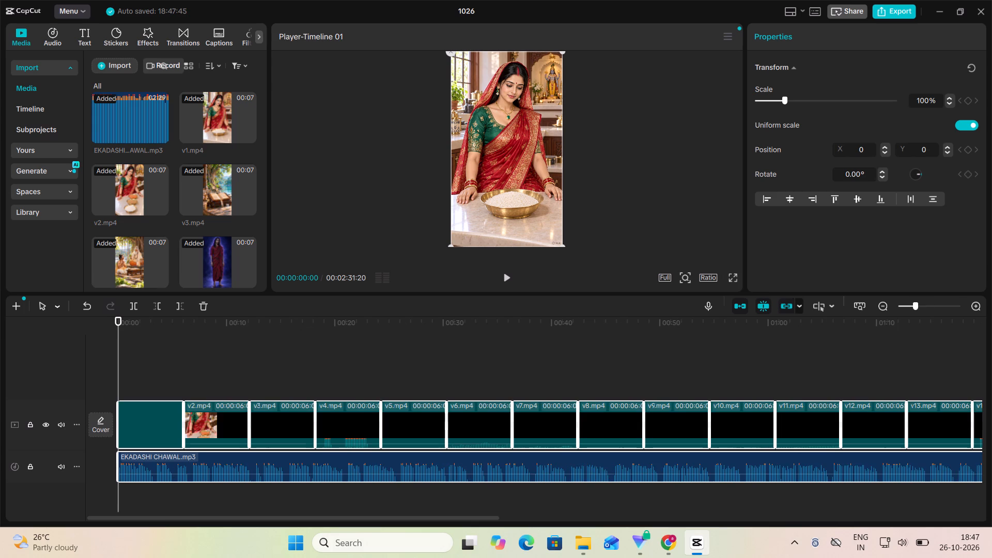
pyautogui.click(918, 307)
pyautogui.click(922, 307)
pyautogui.click(920, 307)
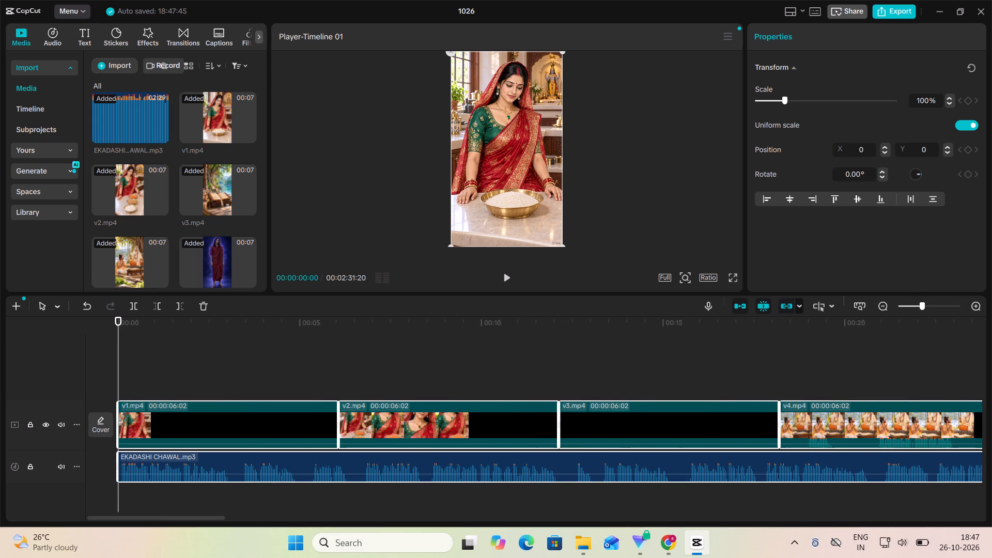
pyautogui.click(916, 307)
pyautogui.click(916, 307)
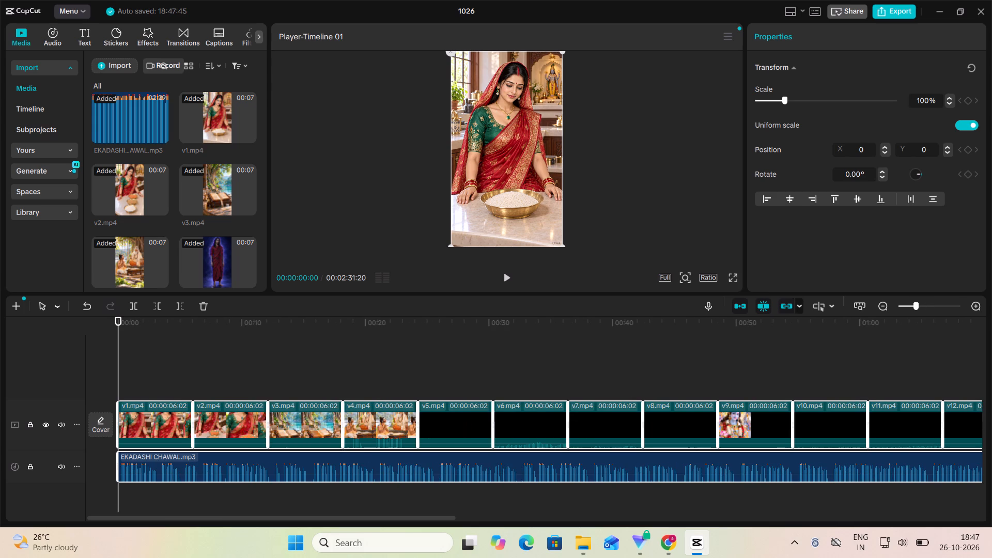
pyautogui.click(917, 307)
pyautogui.click(920, 307)
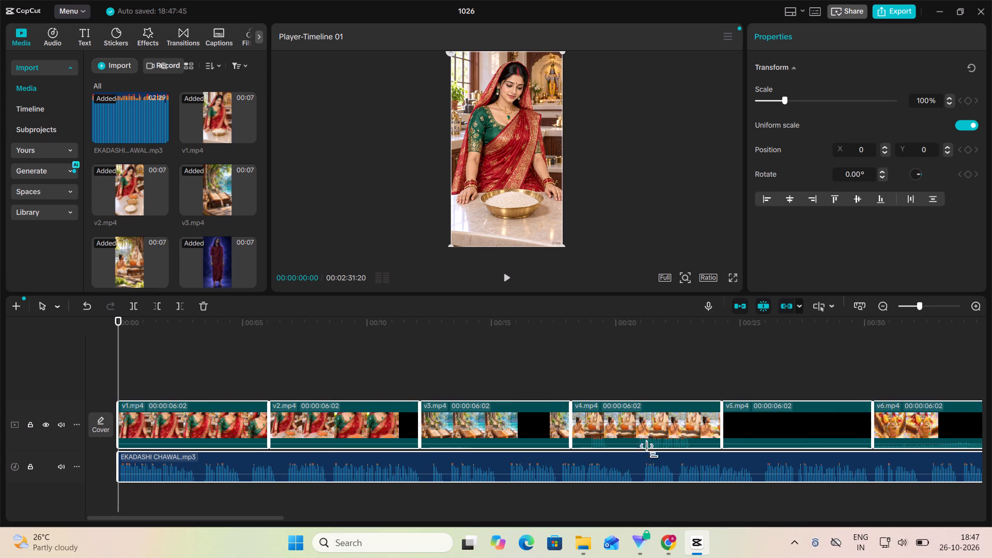
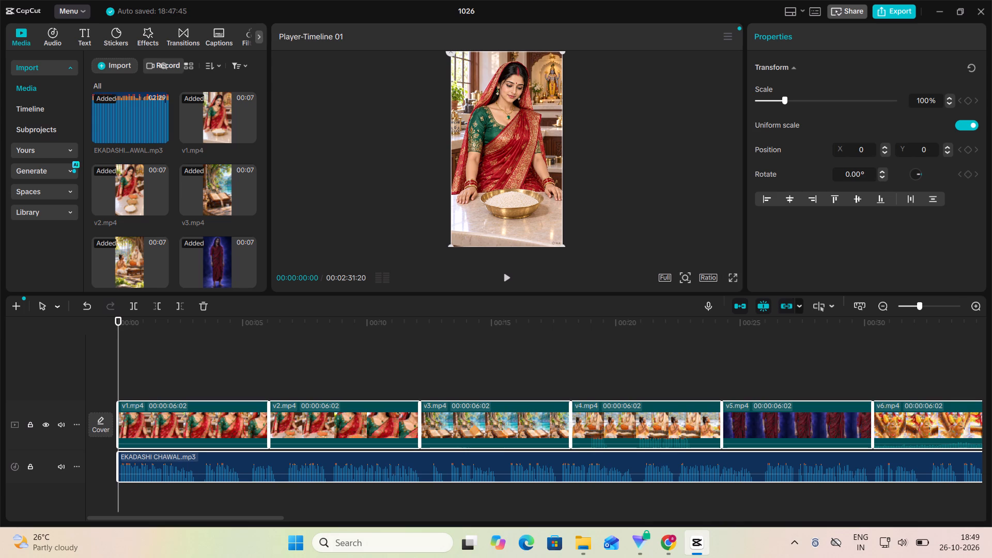
# Raise the volume of the EKADASHI CHAWAL audio after listening to its opening second.
pyautogui.click(505, 278)
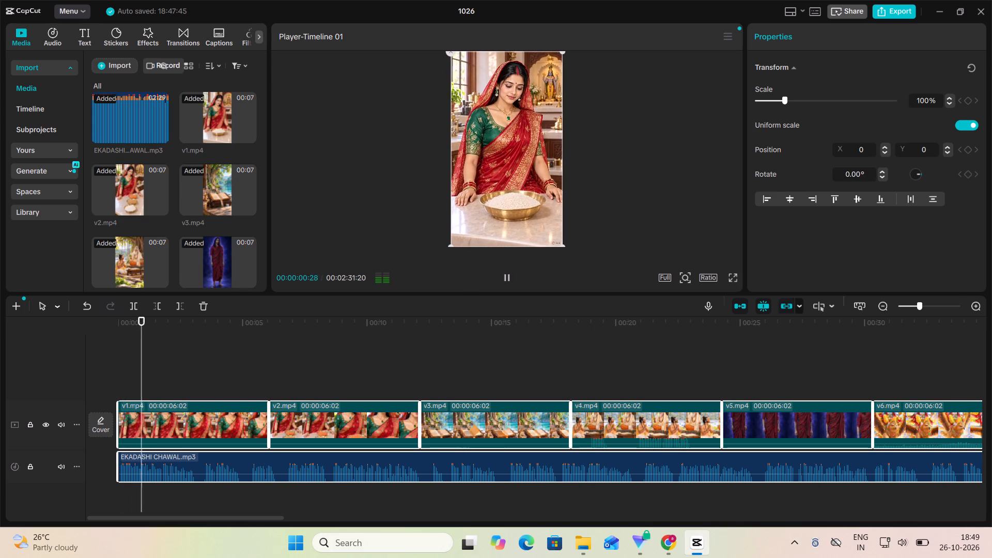
pyautogui.click(508, 278)
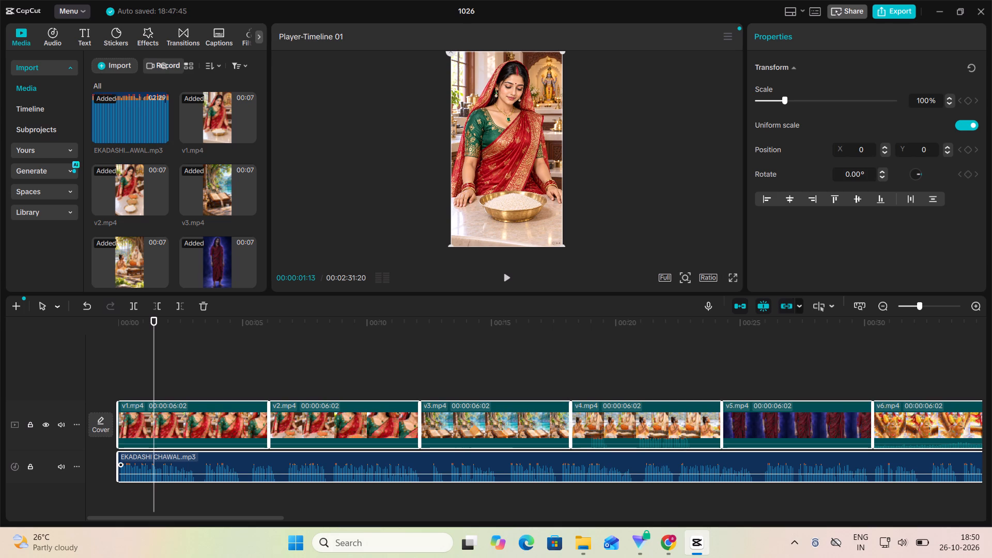
pyautogui.moveTo(147, 475); pyautogui.dragTo(154, 452)
# Play the timeline from the start into v4, checking how each clip change lines up with the EKADASHI CHAWAL narration.
pyautogui.click(124, 355)
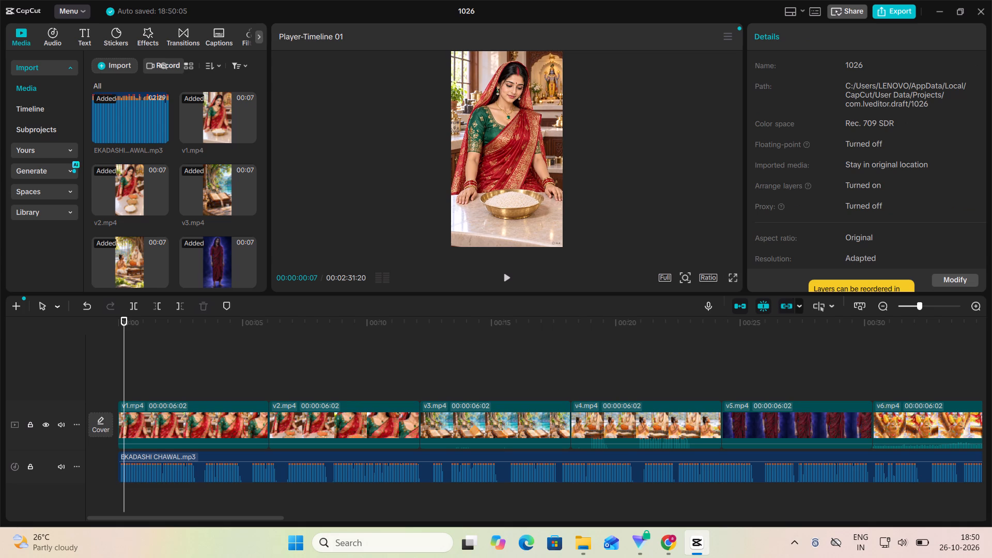
pyautogui.click(507, 283)
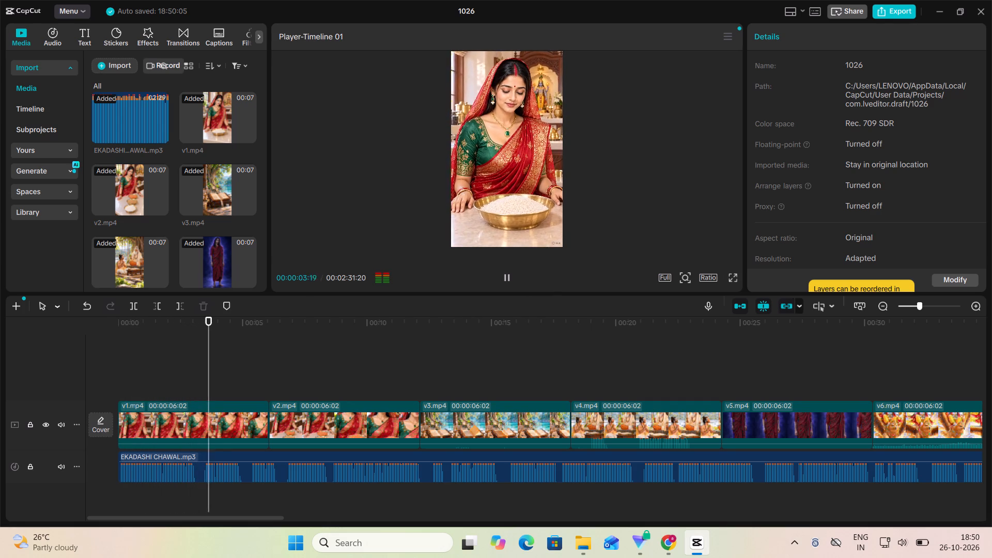
pyautogui.click(507, 283)
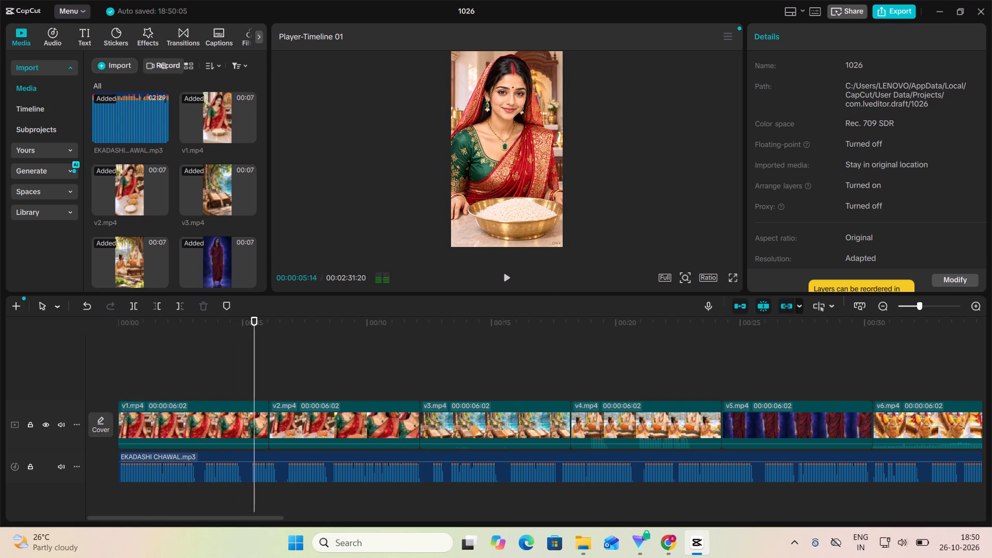
pyautogui.click(507, 283)
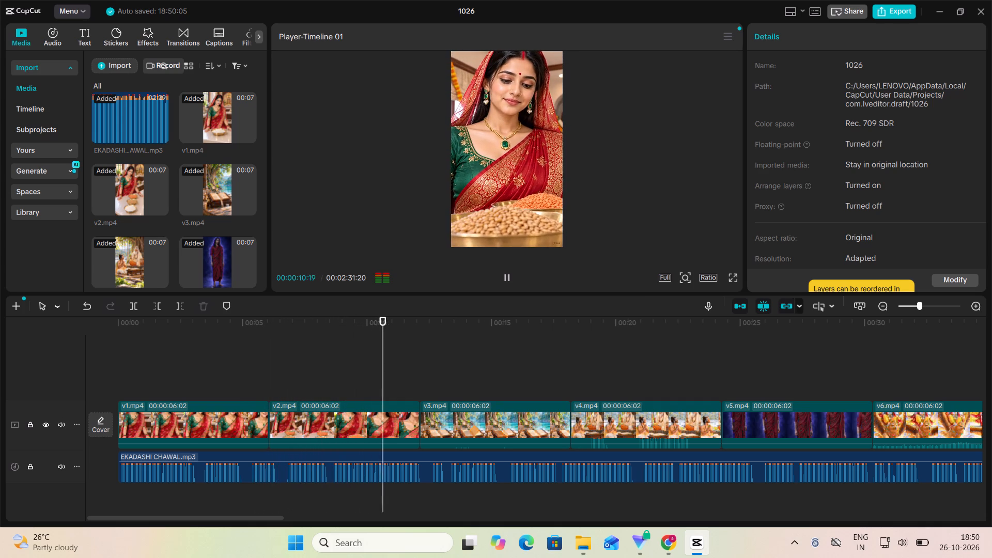
pyautogui.click(507, 283)
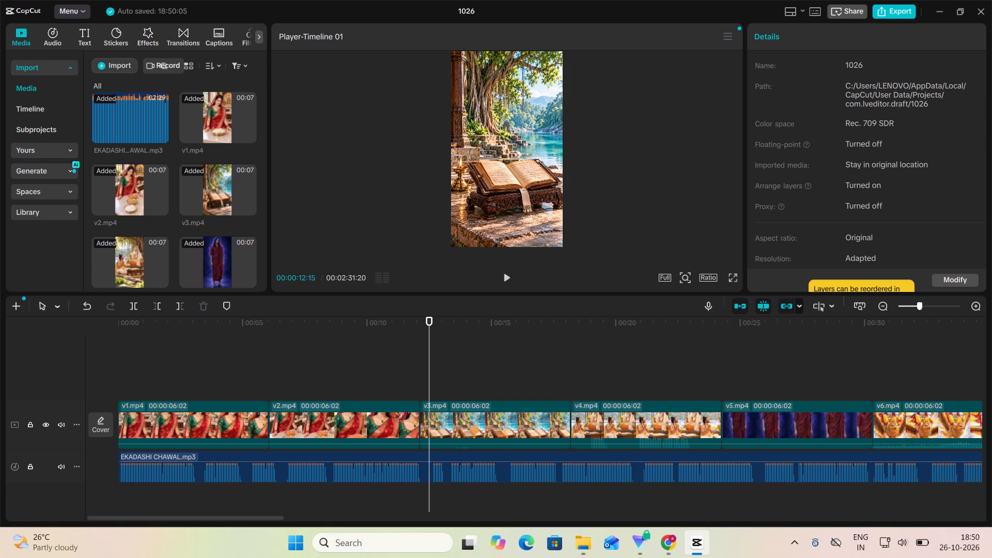
pyautogui.click(507, 287)
pyautogui.click(509, 284)
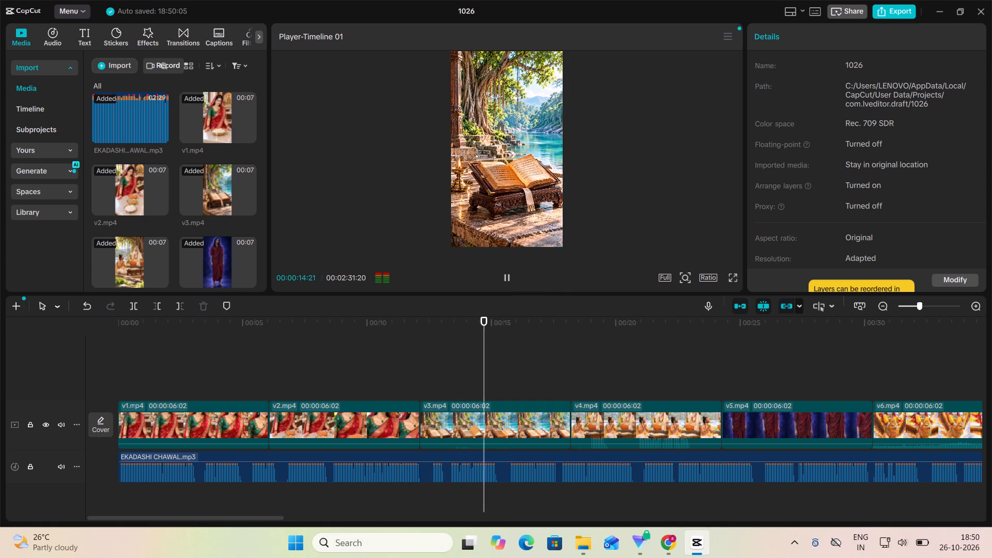
pyautogui.click(506, 283)
pyautogui.click(506, 283)
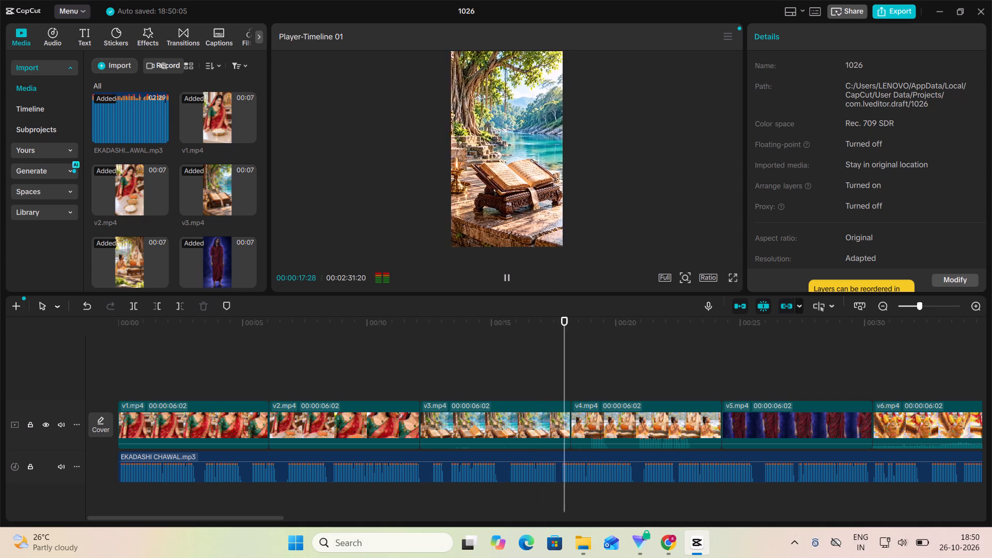
pyautogui.click(509, 283)
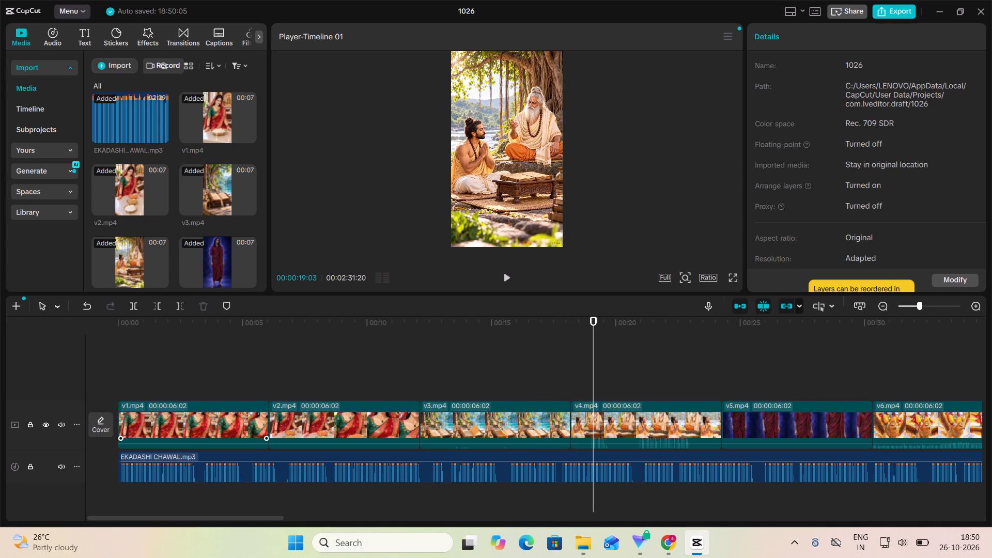
# Replay the opening to about 00:05 and speed clip v1 up to 1.18x, for a duration of 5.2 s.
pyautogui.click(123, 383)
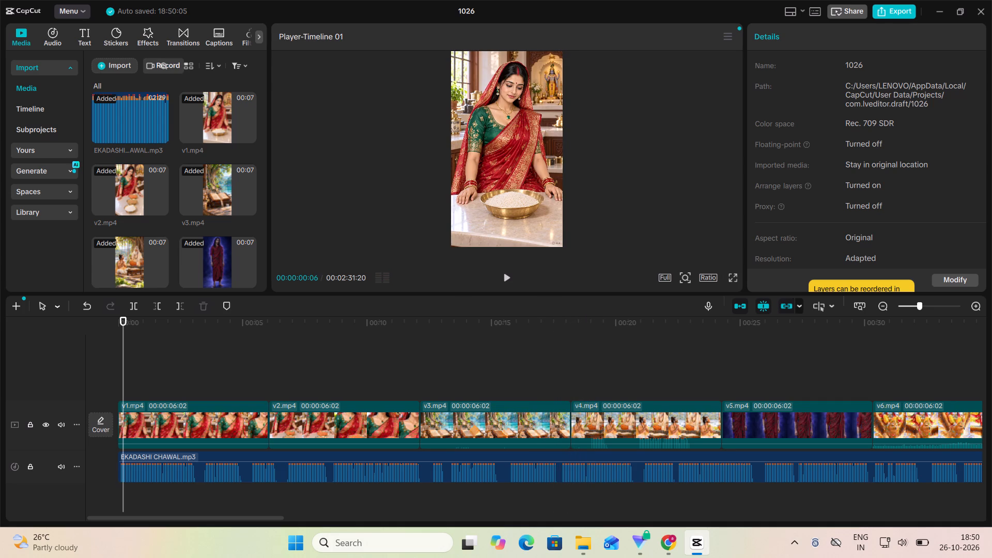
pyautogui.click(505, 283)
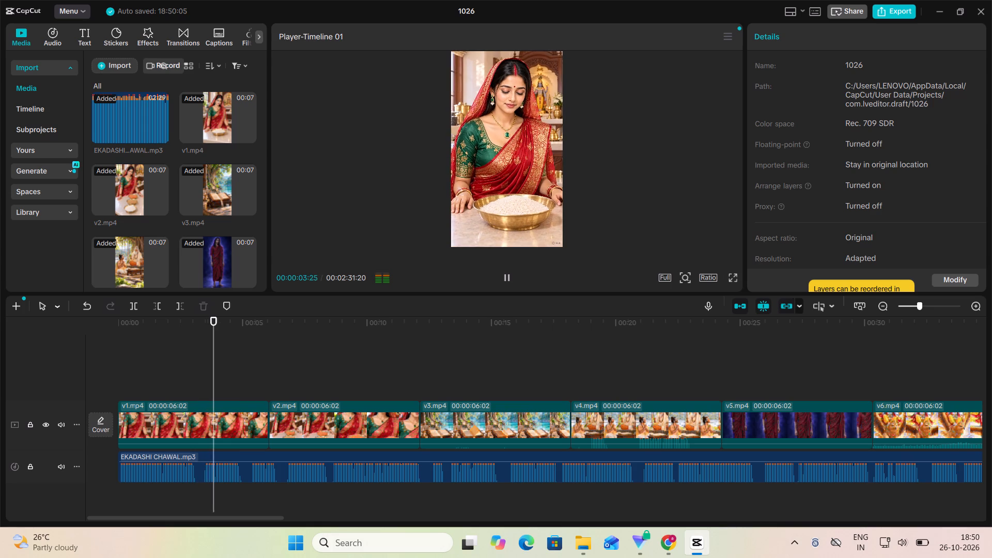
pyautogui.click(507, 280)
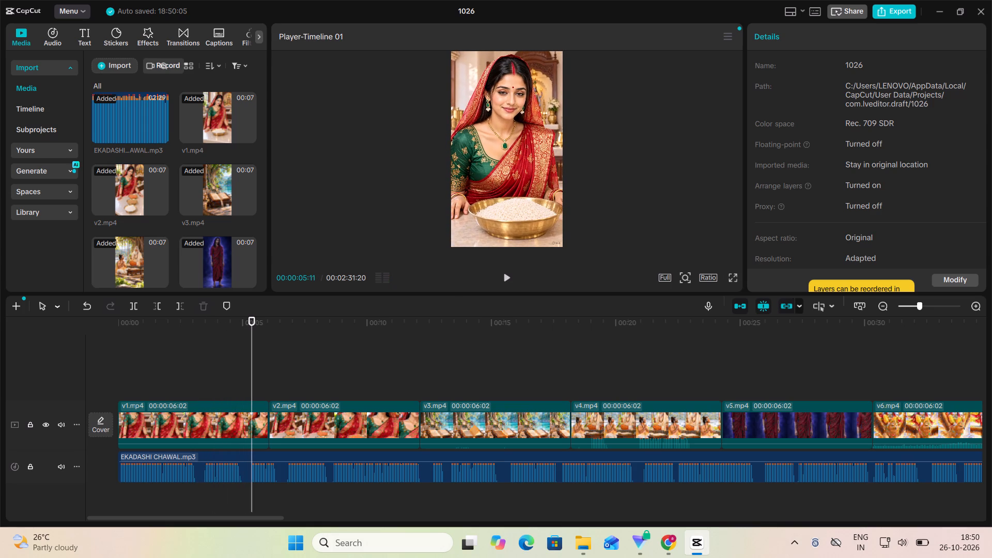
pyautogui.click(199, 422)
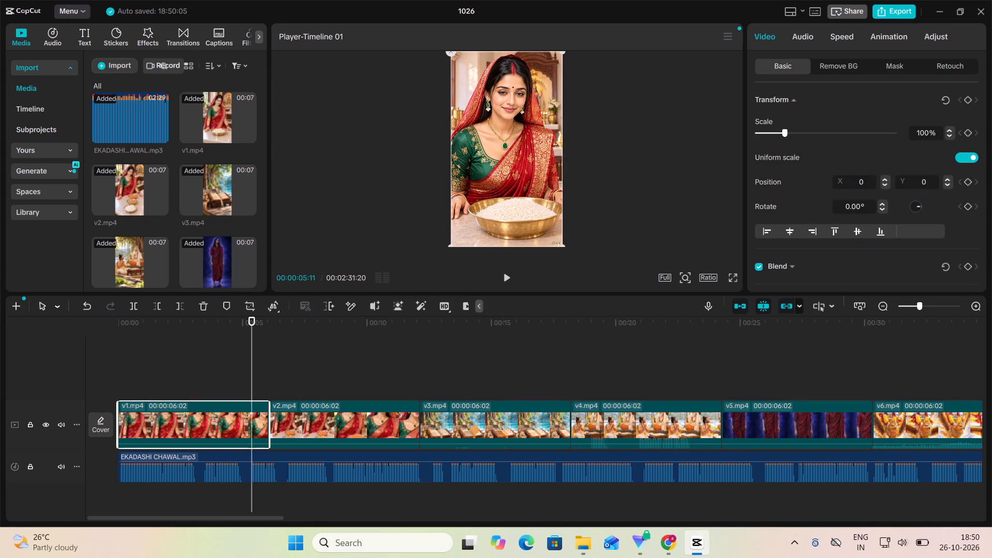
pyautogui.click(833, 37)
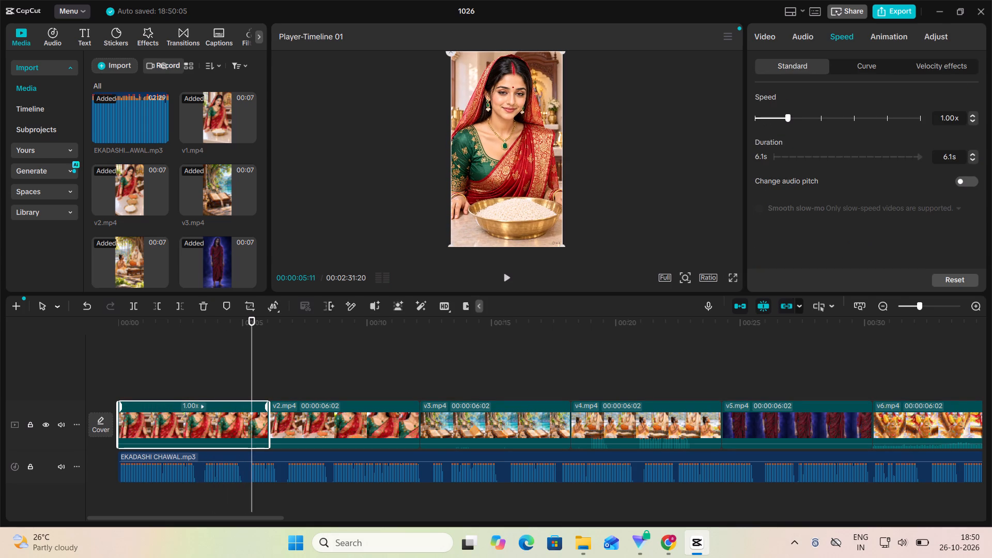
pyautogui.click(797, 119)
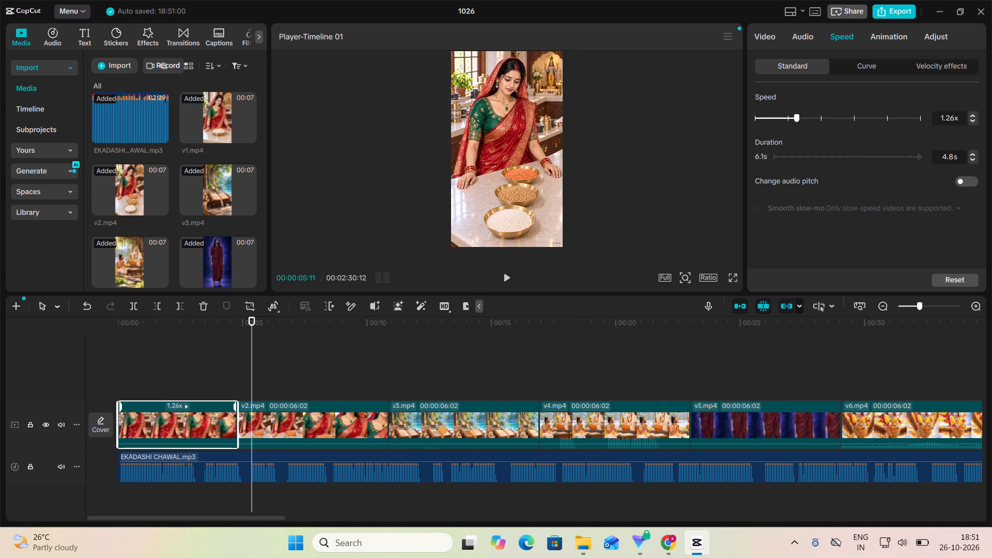
pyautogui.click(790, 120)
pyautogui.click(792, 119)
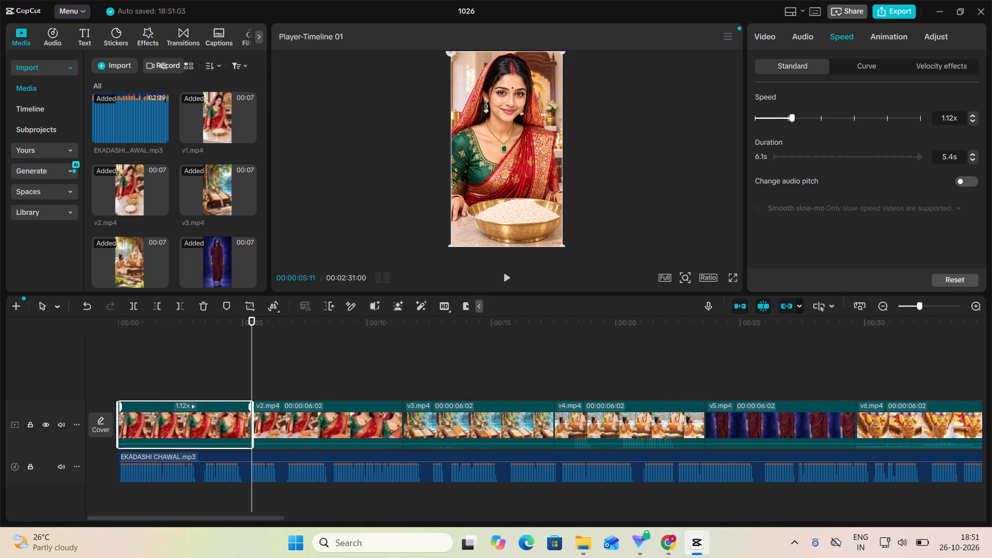
pyautogui.click(795, 118)
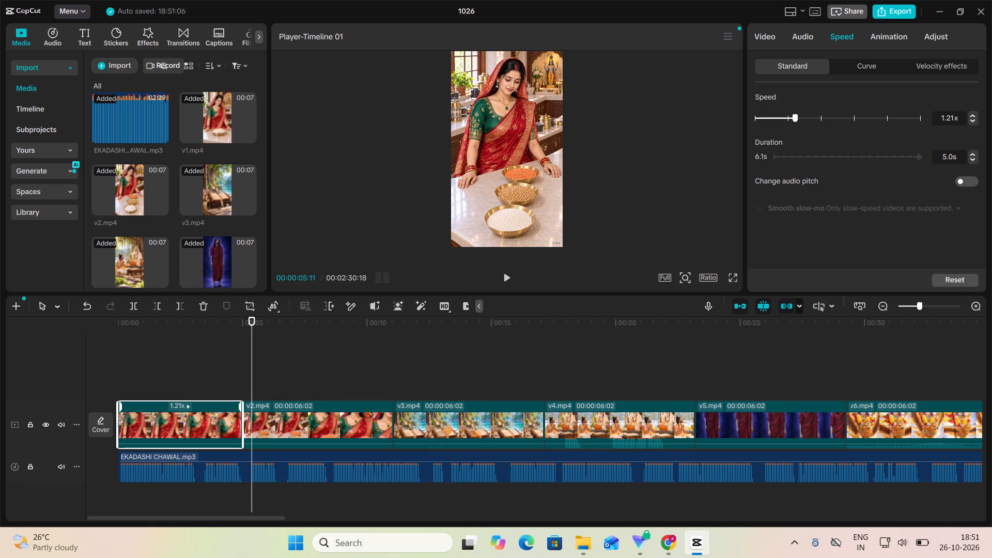
pyautogui.click(795, 119)
pyautogui.click(794, 118)
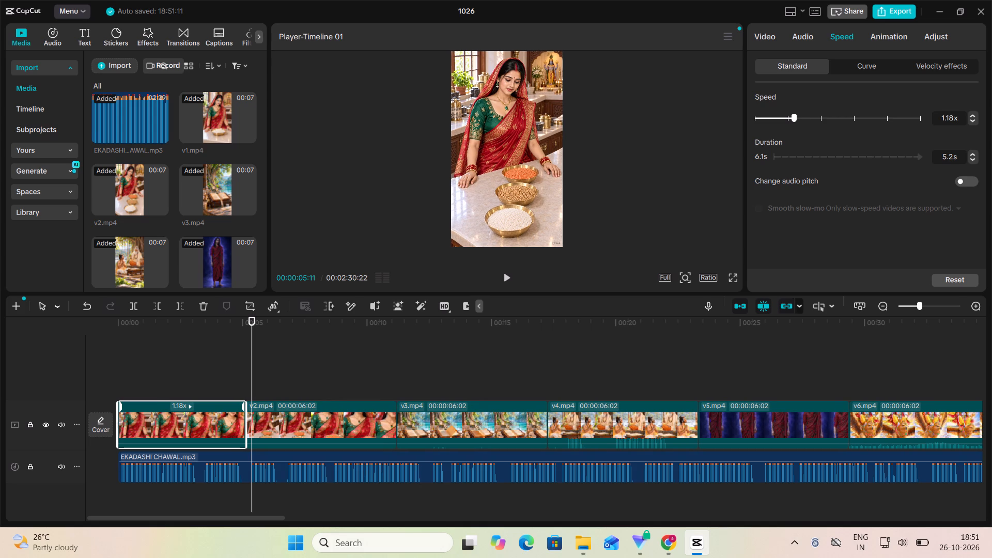
# Look through the imported clips up to v25, previewing v23, v21 and v20, and return to the timeline's start.
pyautogui.scroll(-9, 158, 117)
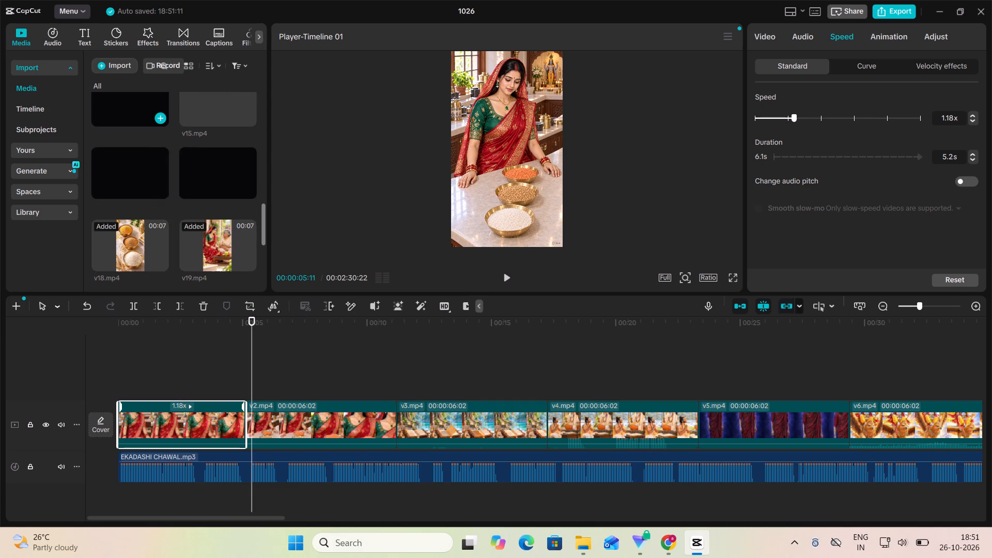
pyautogui.scroll(4, 180, 184)
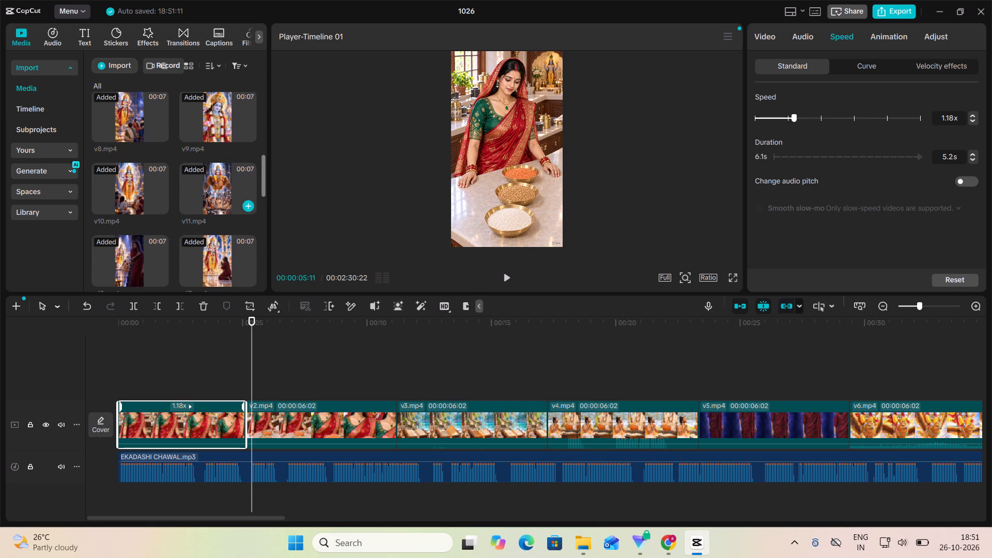
pyautogui.scroll(-4, 197, 196)
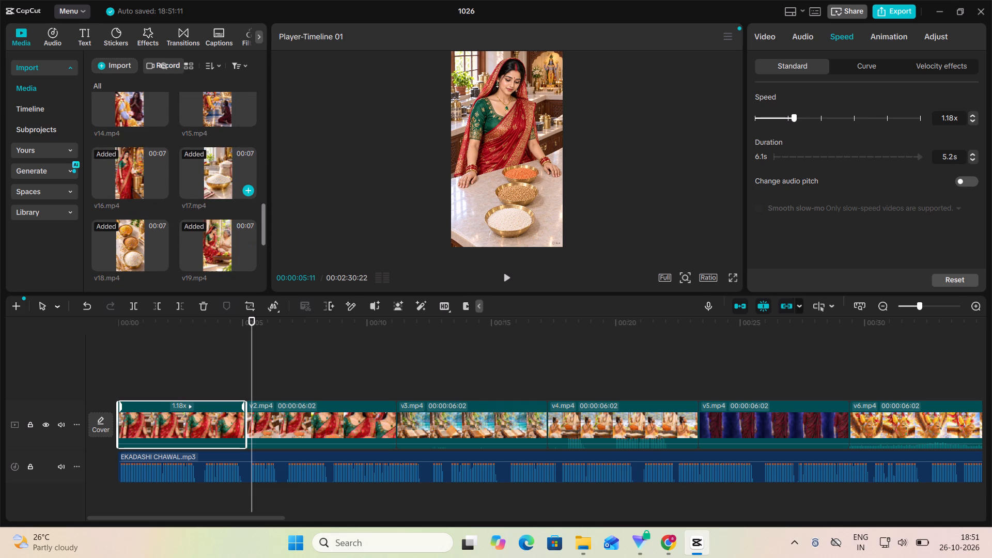
pyautogui.scroll(-3, 202, 179)
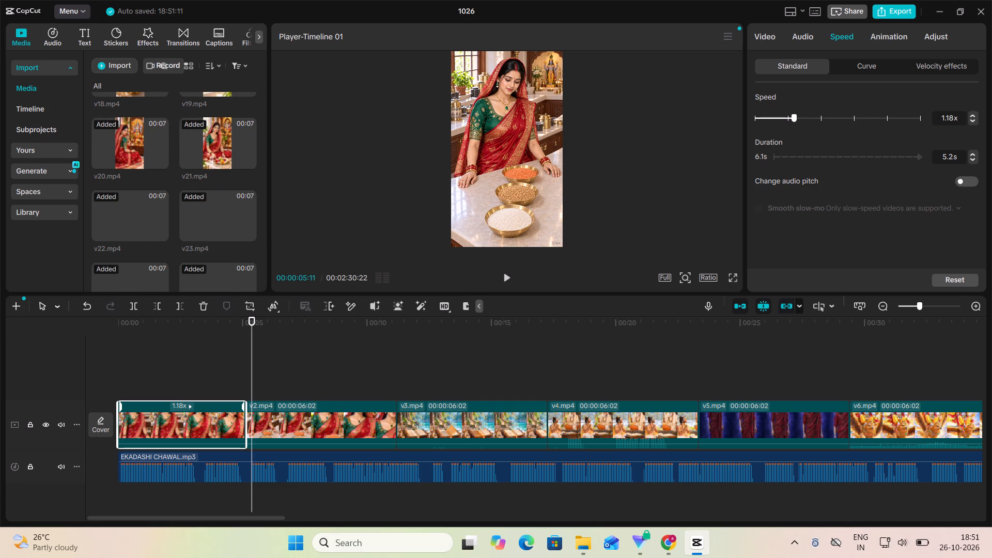
pyautogui.scroll(-3, 218, 225)
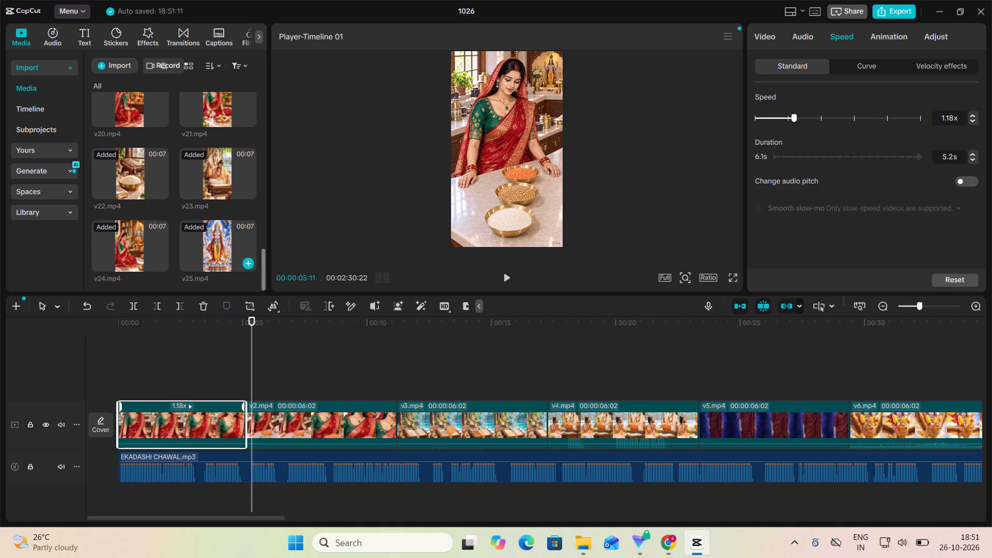
pyautogui.tripleClick(221, 166)
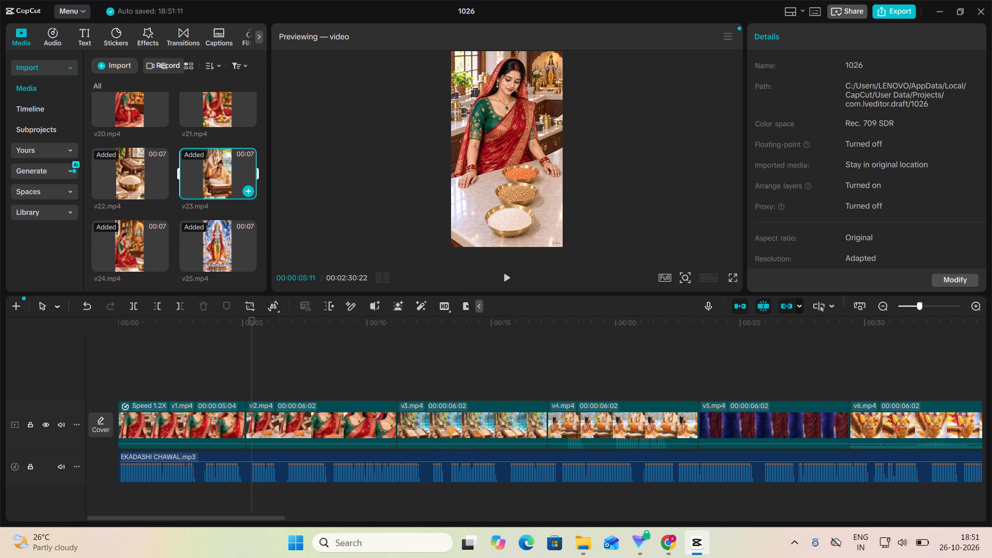
pyautogui.click(221, 166)
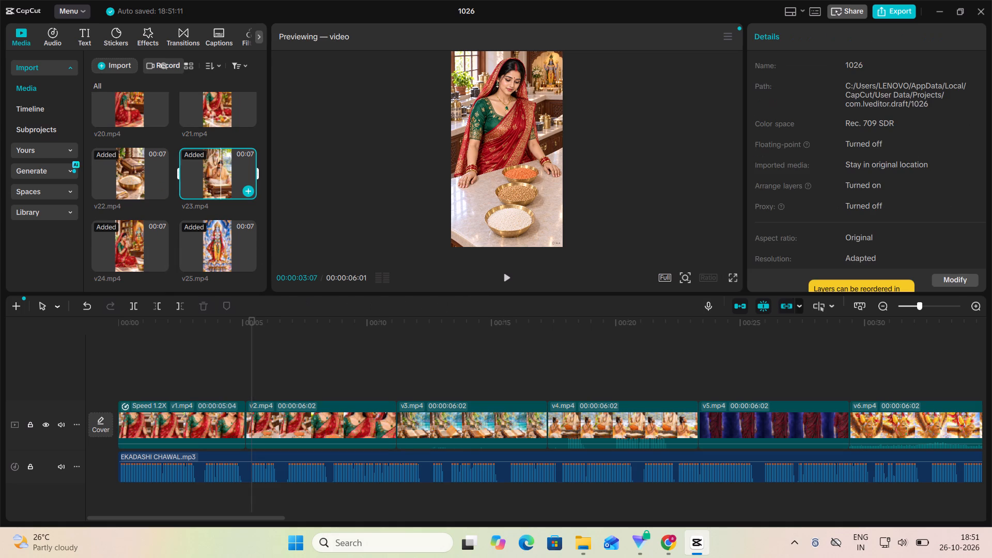
pyautogui.scroll(2, 221, 166)
pyautogui.doubleClick(217, 222)
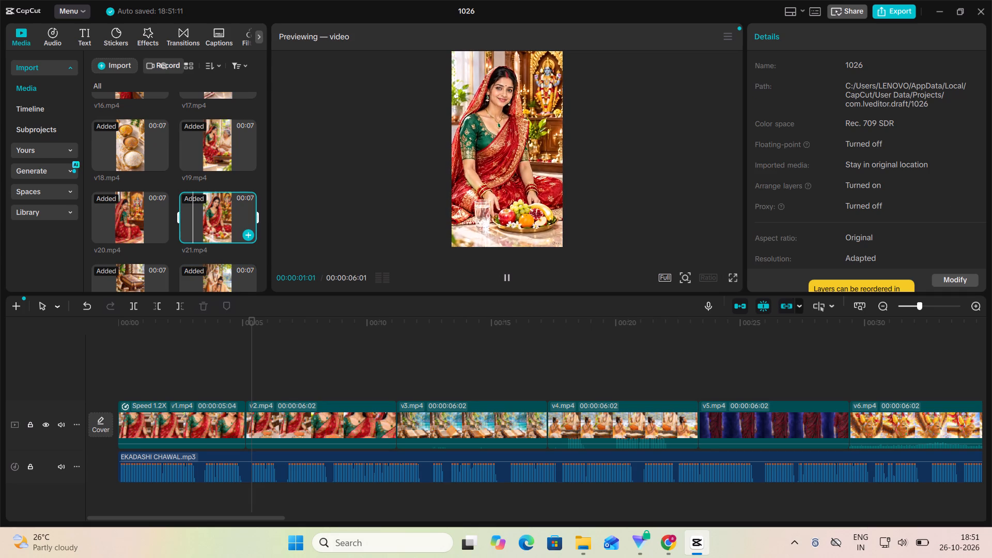
pyautogui.doubleClick(129, 227)
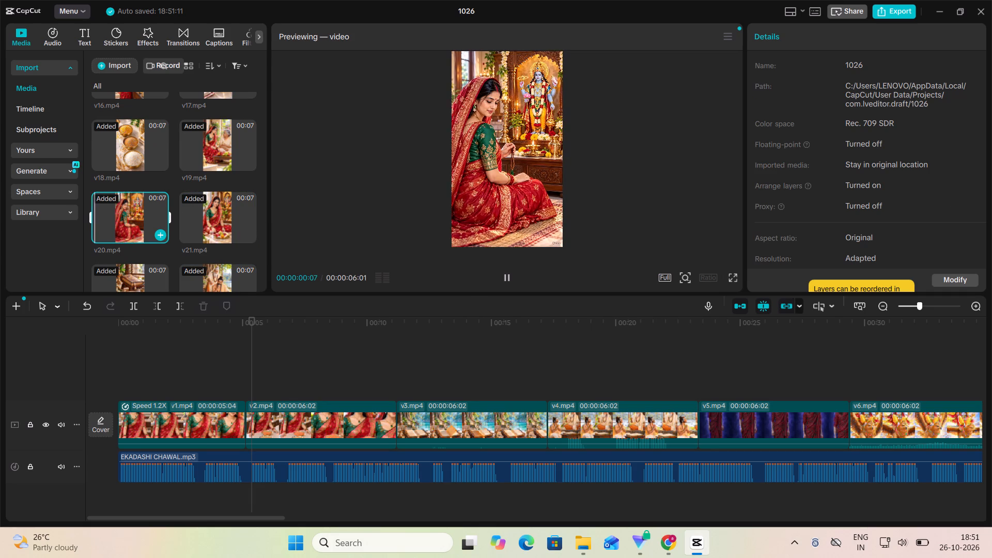
pyautogui.click(129, 366)
pyautogui.scroll(3, 162, 199)
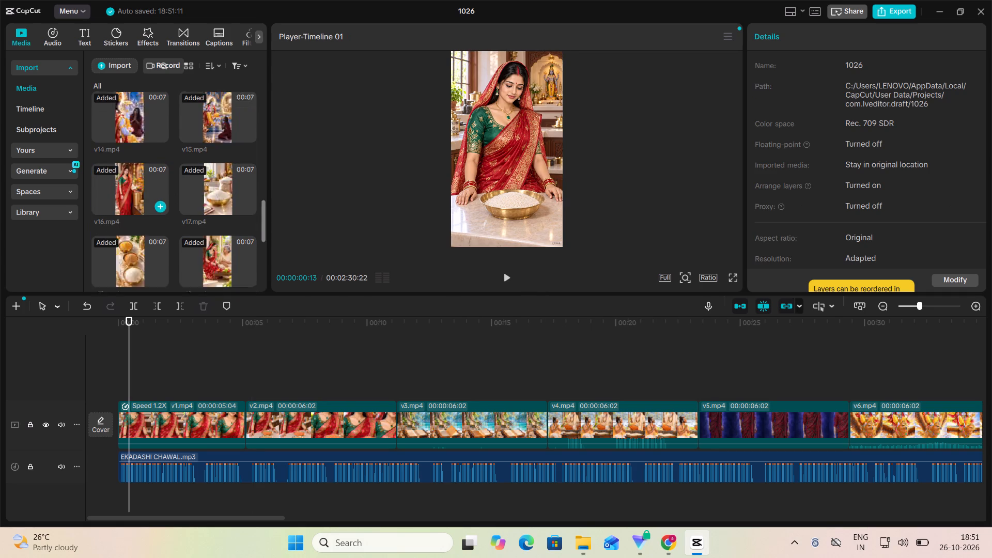
pyautogui.scroll(3, 162, 199)
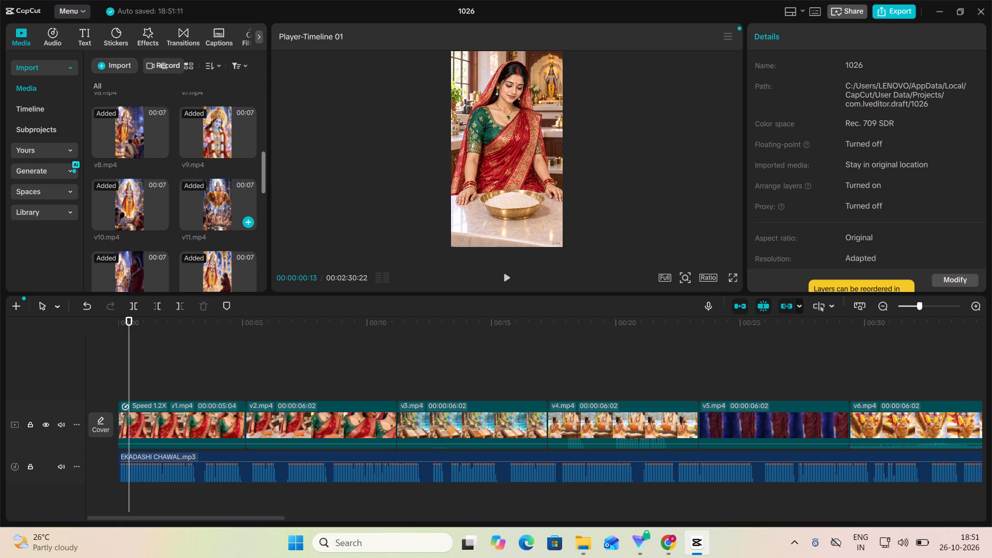
pyautogui.scroll(4, 196, 206)
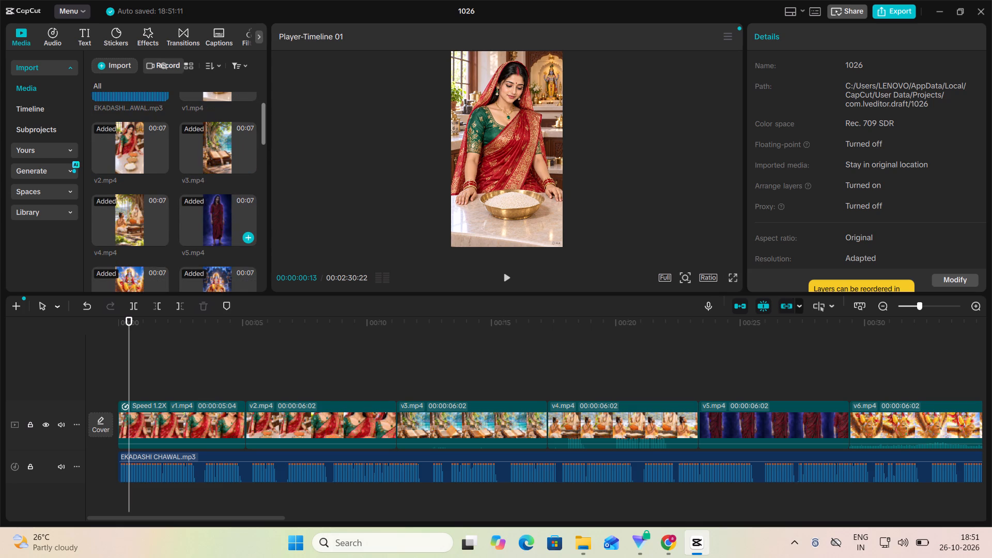
# Play the timeline from the start into v3 at about 00:12, checking how v1 and v2 match the narration.
pyautogui.click(508, 283)
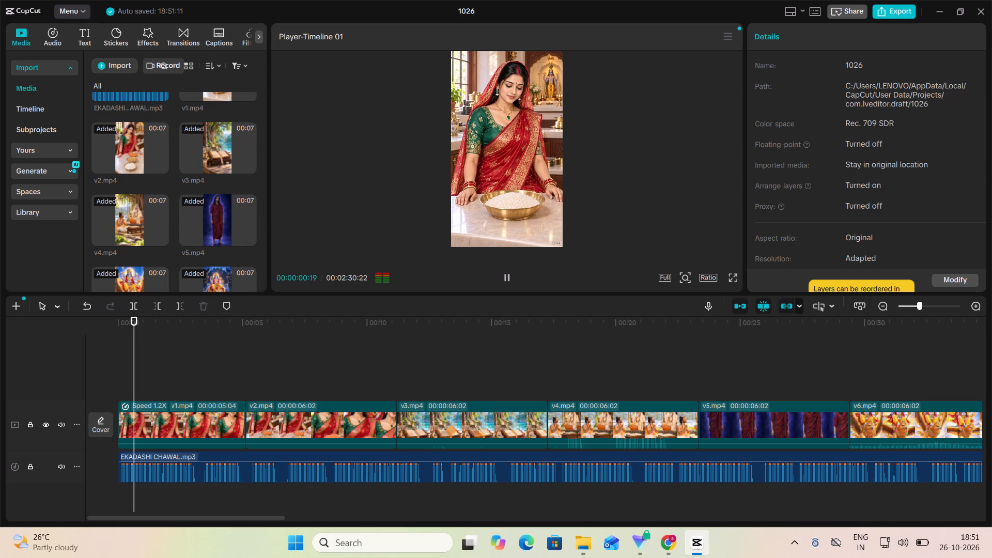
pyautogui.click(514, 281)
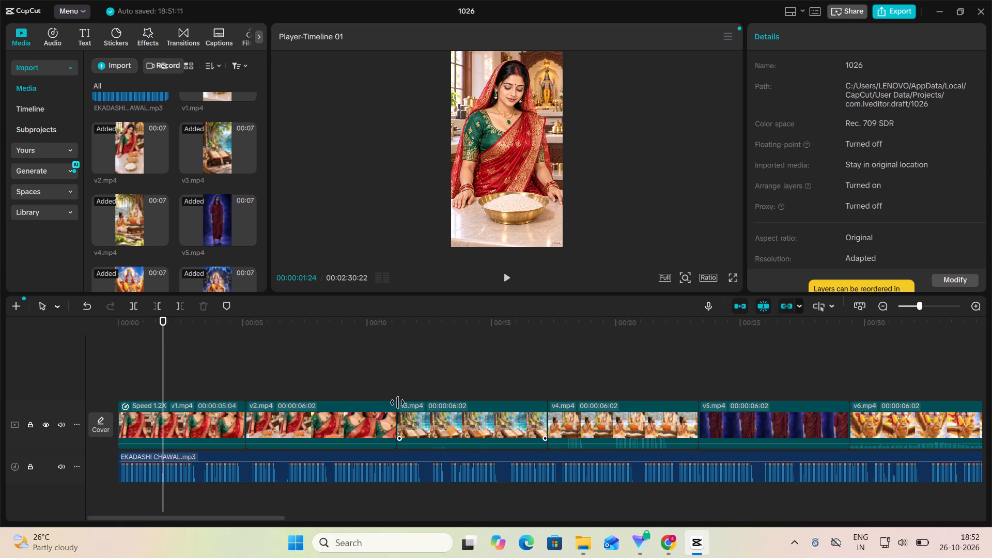
pyautogui.rightClick(397, 402)
pyautogui.click(508, 286)
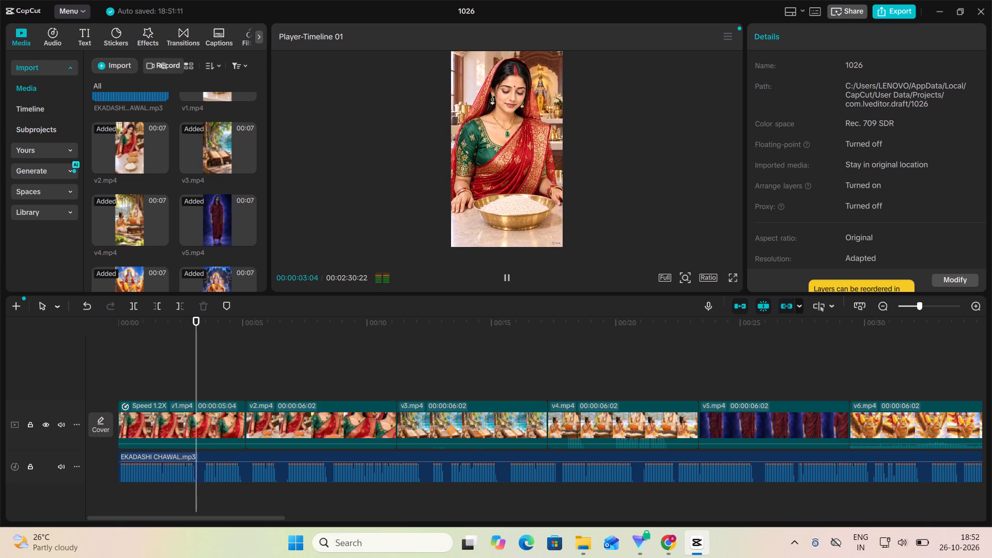
pyautogui.click(508, 284)
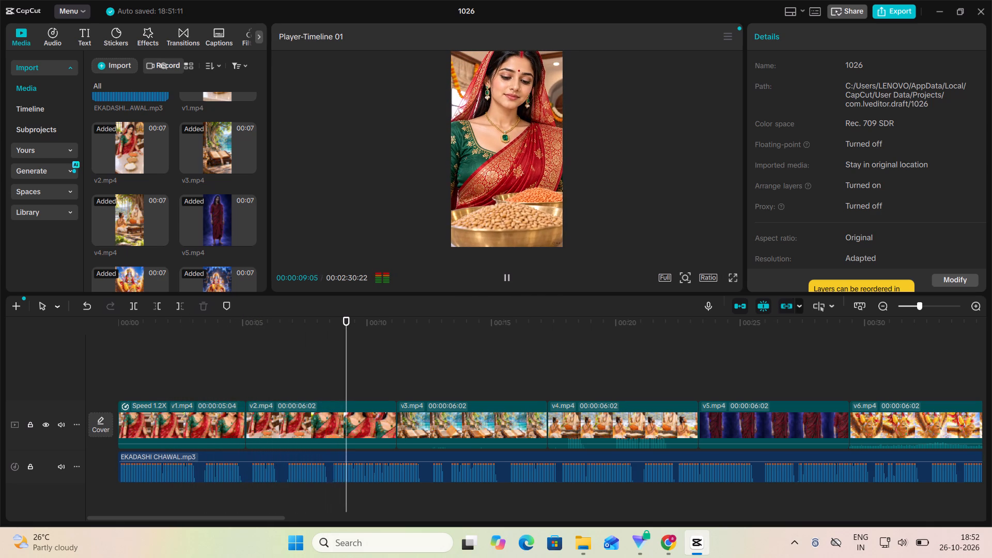
pyautogui.click(508, 284)
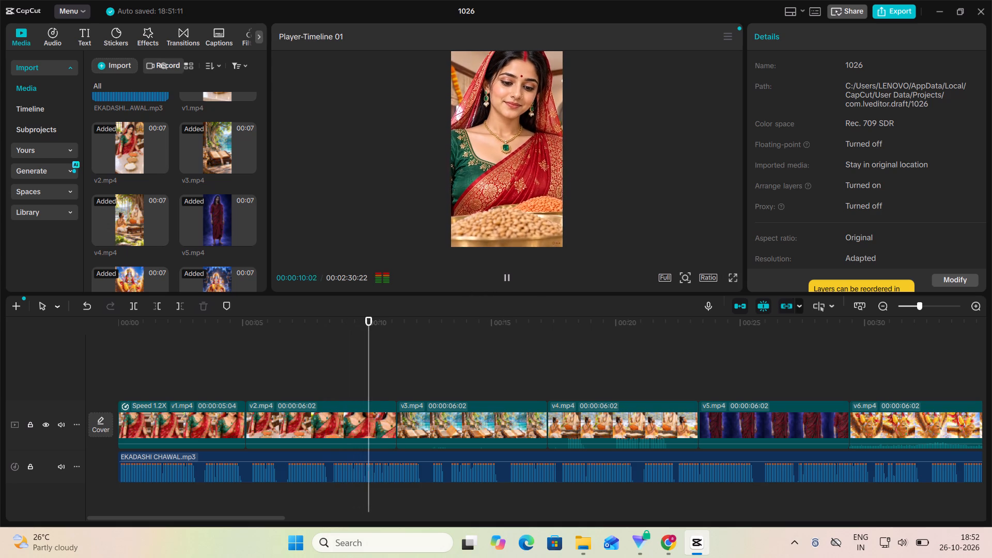
pyautogui.click(508, 284)
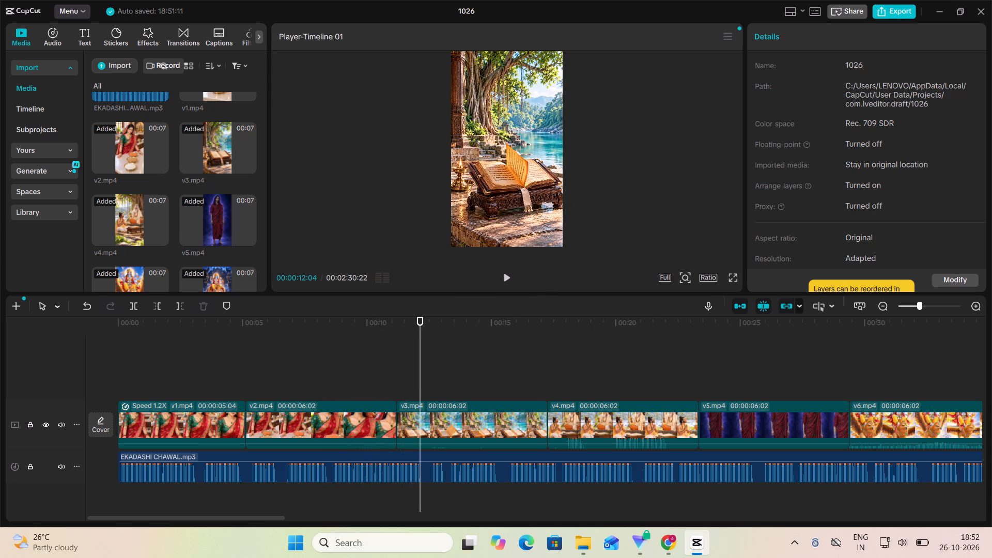
pyautogui.click(508, 284)
pyautogui.click(508, 284)
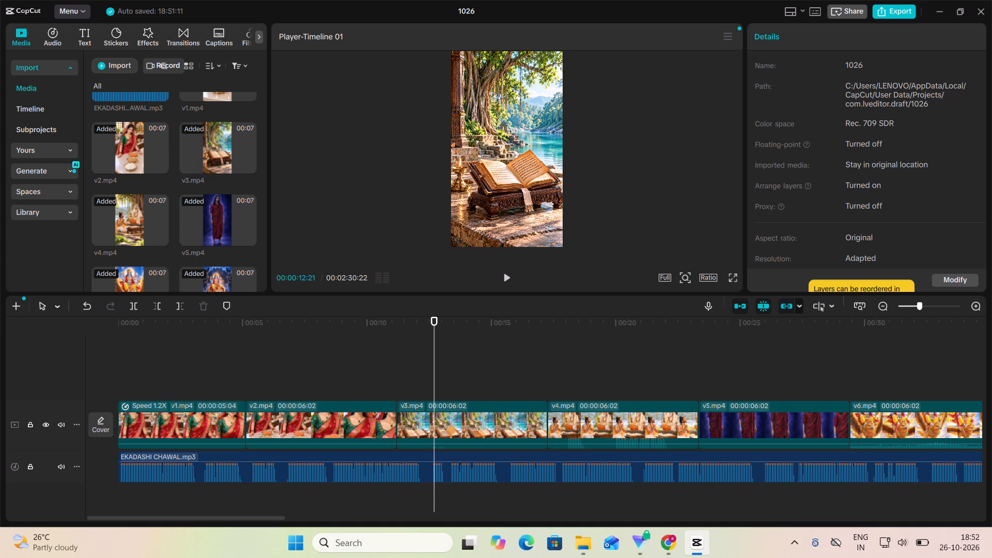
# Look through the imported clips for footage matching the narration, previewing v17, v18, v19, v20, v21, v23 and v22.
pyautogui.scroll(2, 164, 133)
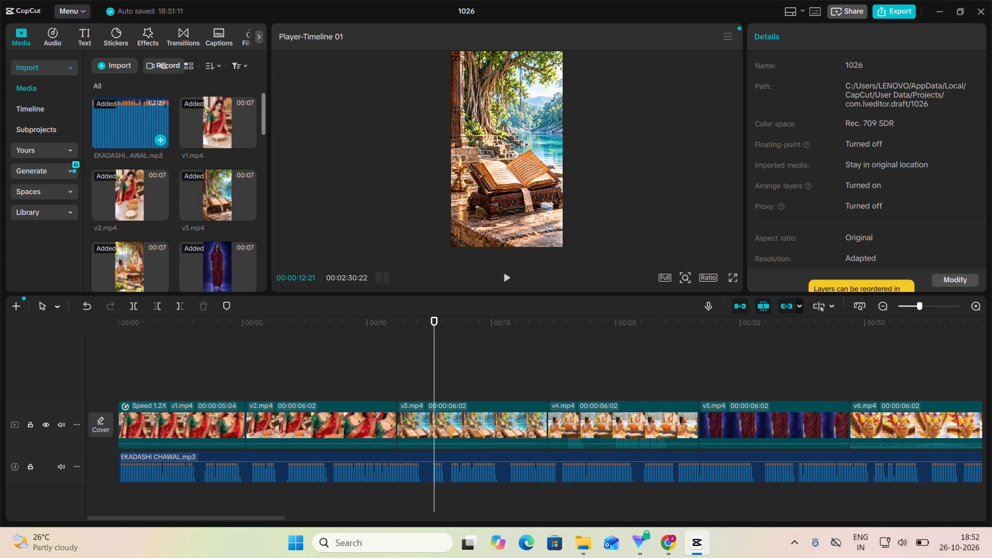
pyautogui.scroll(-6, 164, 133)
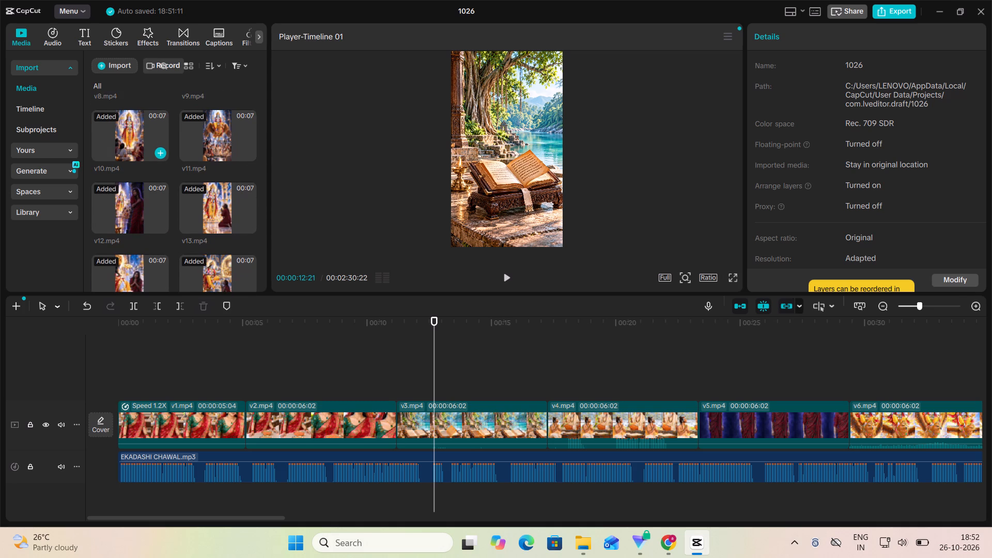
pyautogui.scroll(2, 188, 142)
pyautogui.scroll(-4, 188, 142)
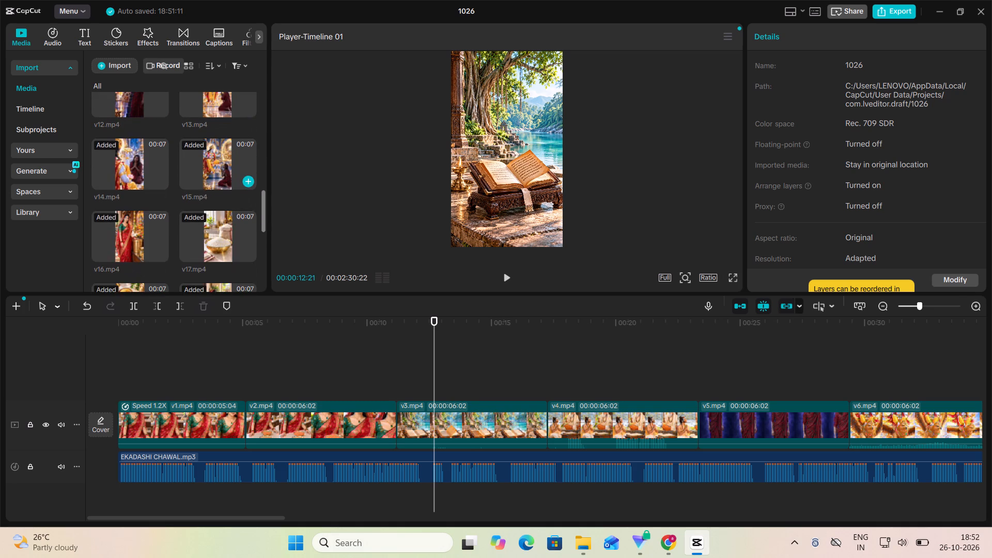
pyautogui.scroll(-3, 188, 142)
pyautogui.scroll(2, 188, 142)
pyautogui.doubleClick(210, 178)
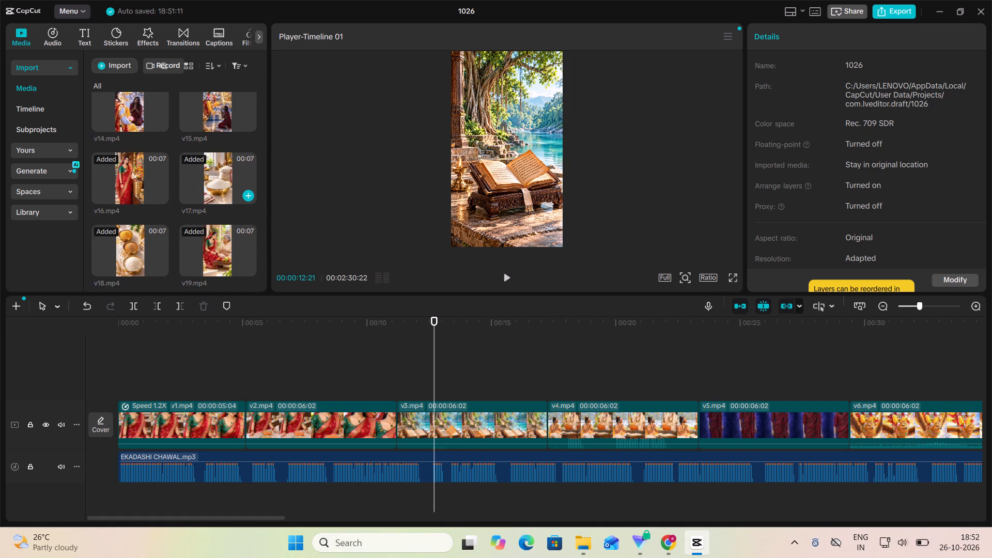
pyautogui.click(223, 183)
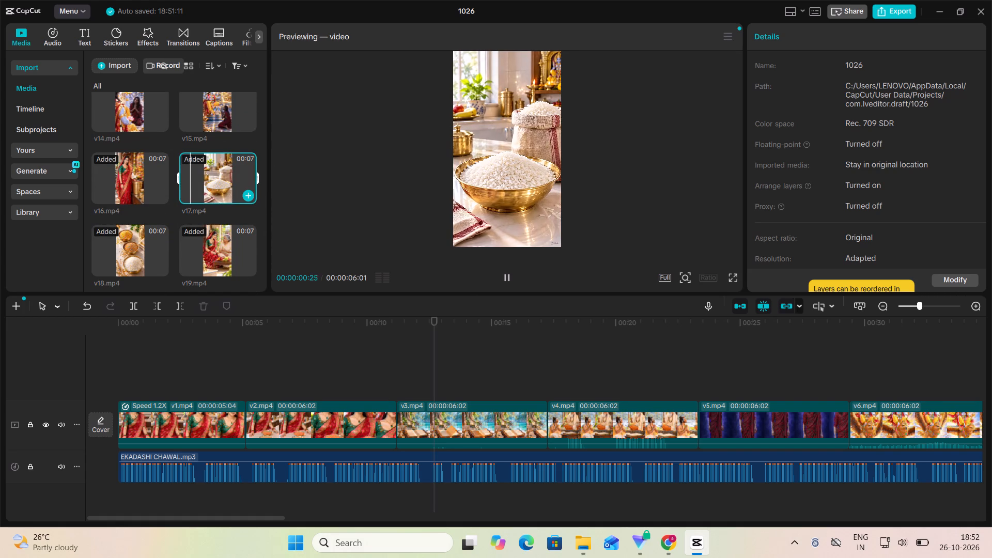
pyautogui.tripleClick(135, 257)
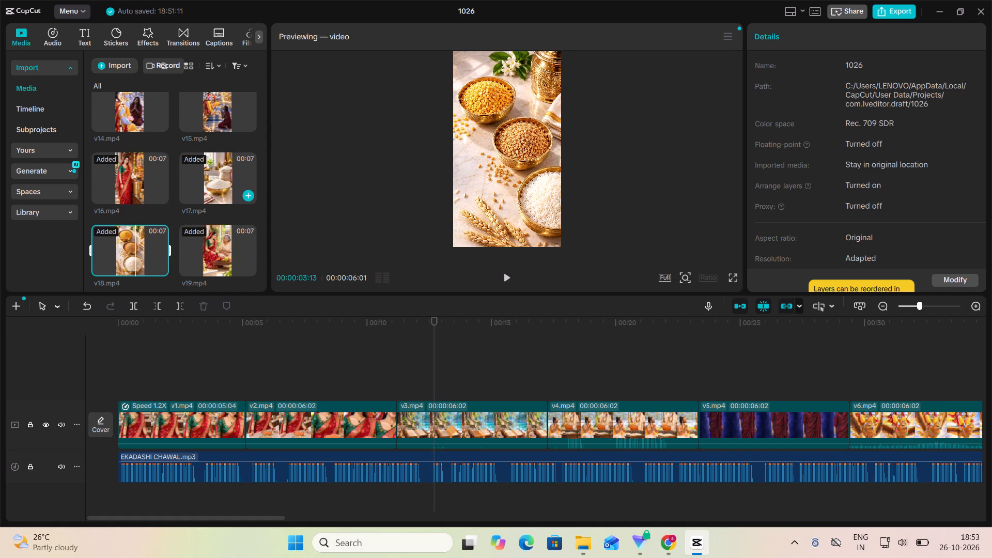
pyautogui.doubleClick(216, 185)
pyautogui.doubleClick(224, 245)
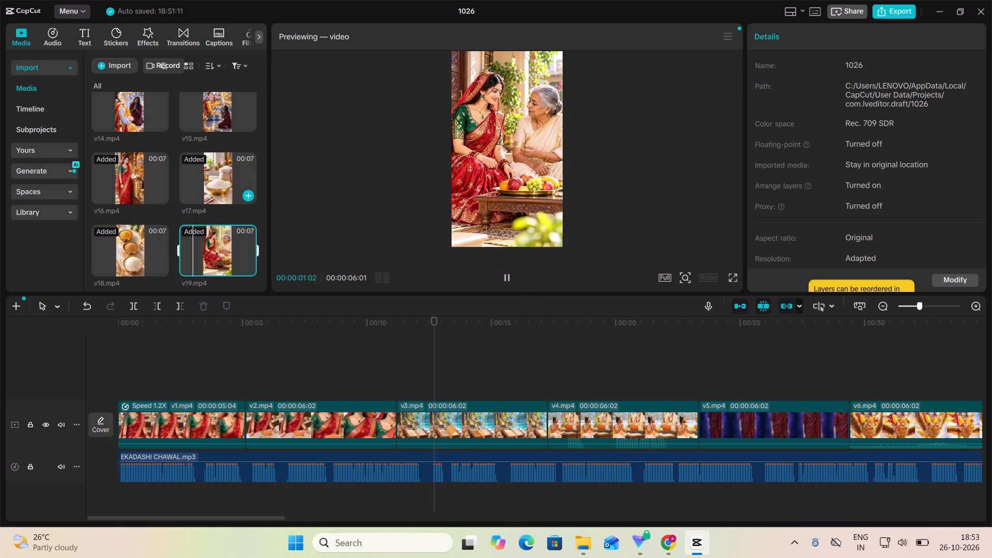
pyautogui.scroll(-2, 166, 265)
pyautogui.doubleClick(121, 219)
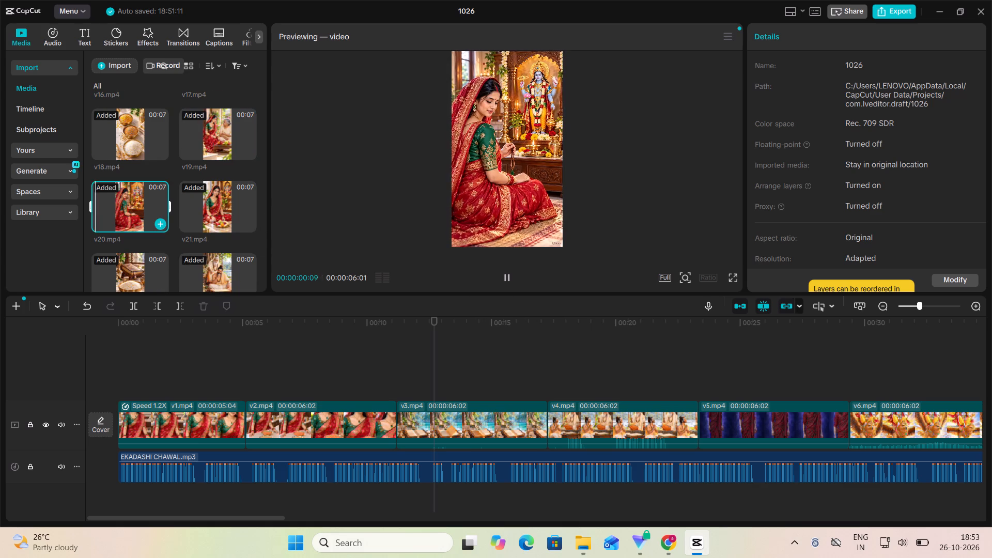
pyautogui.doubleClick(218, 216)
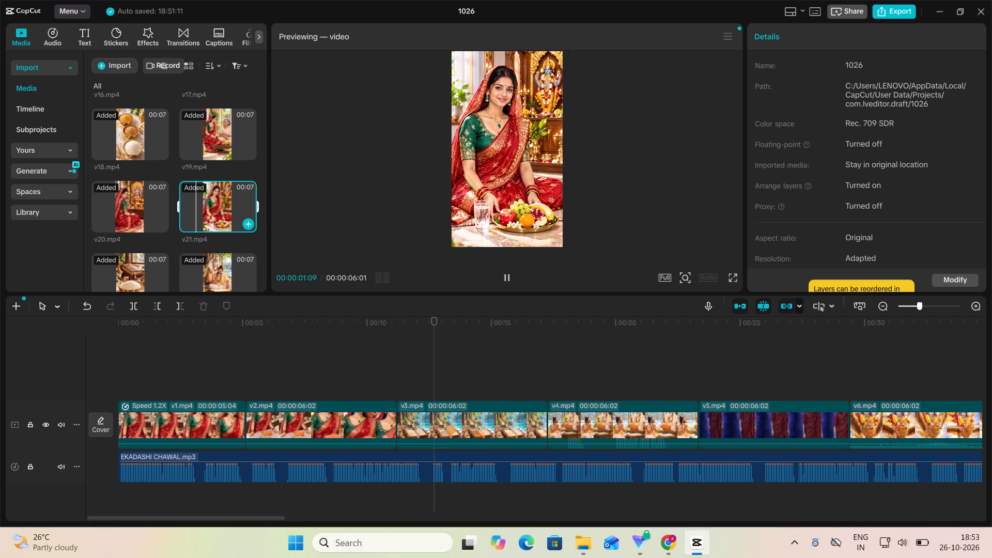
pyautogui.doubleClick(222, 278)
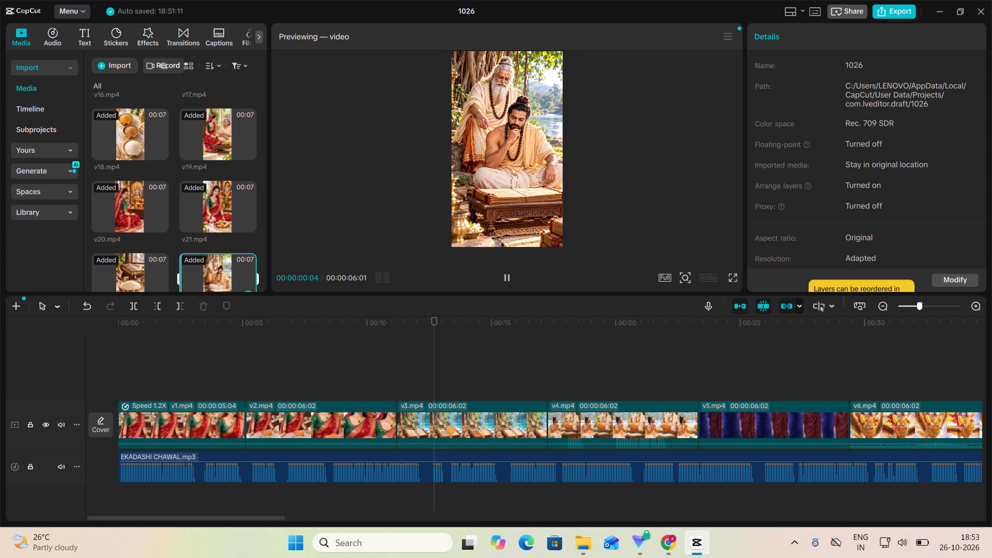
pyautogui.scroll(-2, 180, 269)
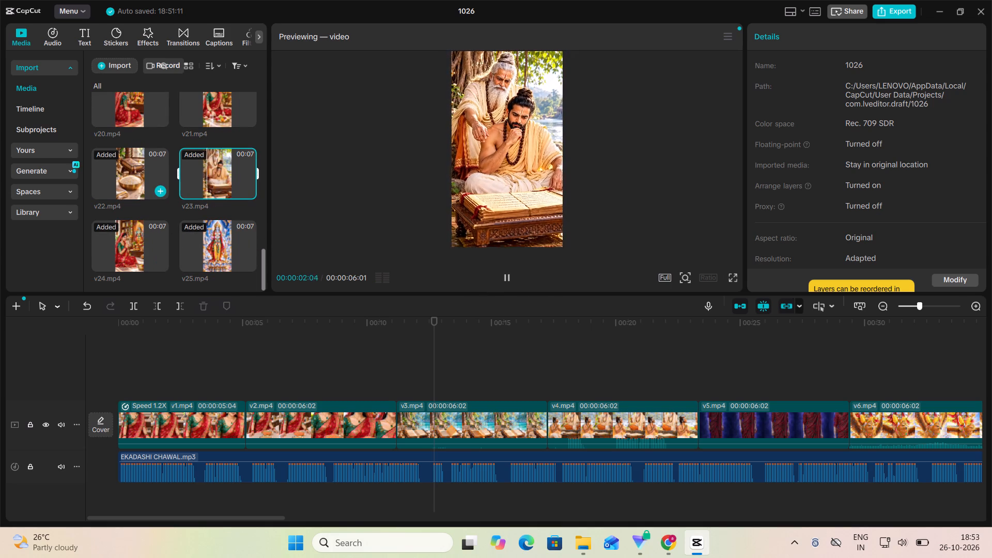
pyautogui.doubleClick(133, 171)
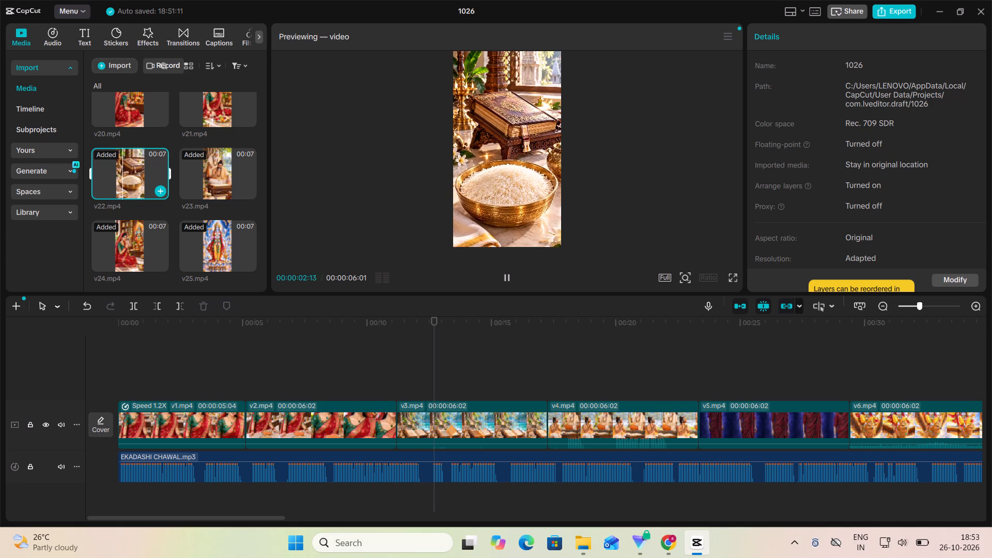
# Replay v2 into v3, check v22 again, and insert clip v22 between v2 and v3 on the main track.
pyautogui.click(289, 370)
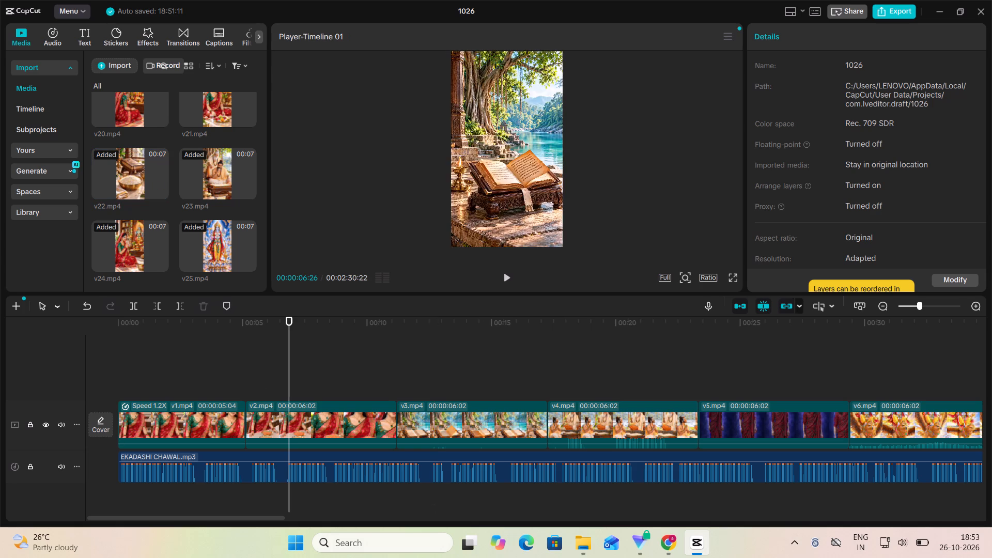
pyautogui.click(505, 279)
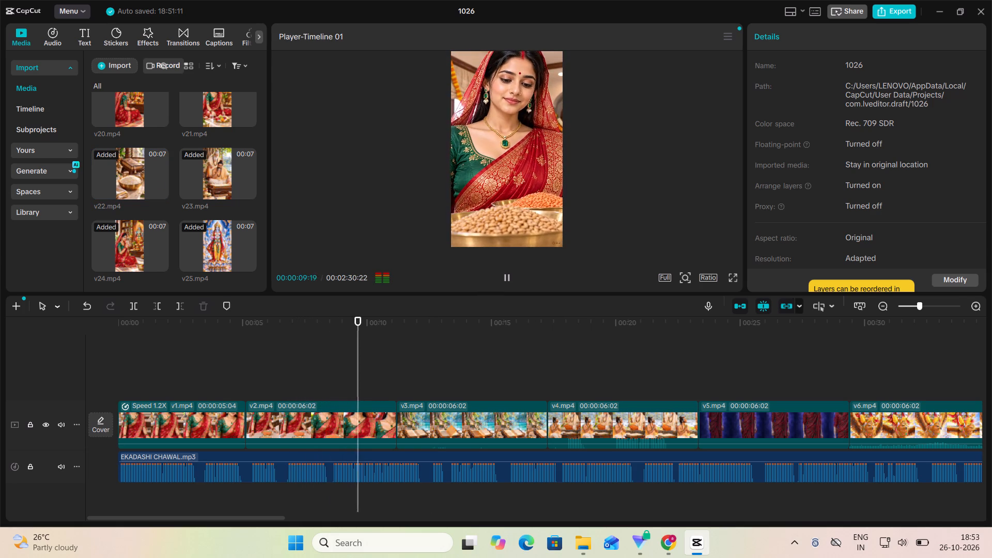
pyautogui.click(508, 285)
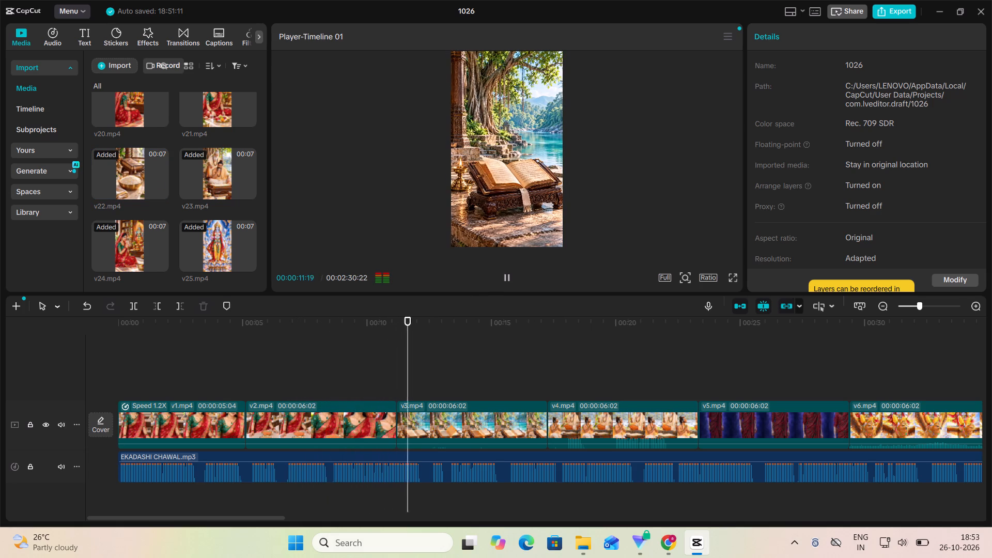
pyautogui.doubleClick(221, 174)
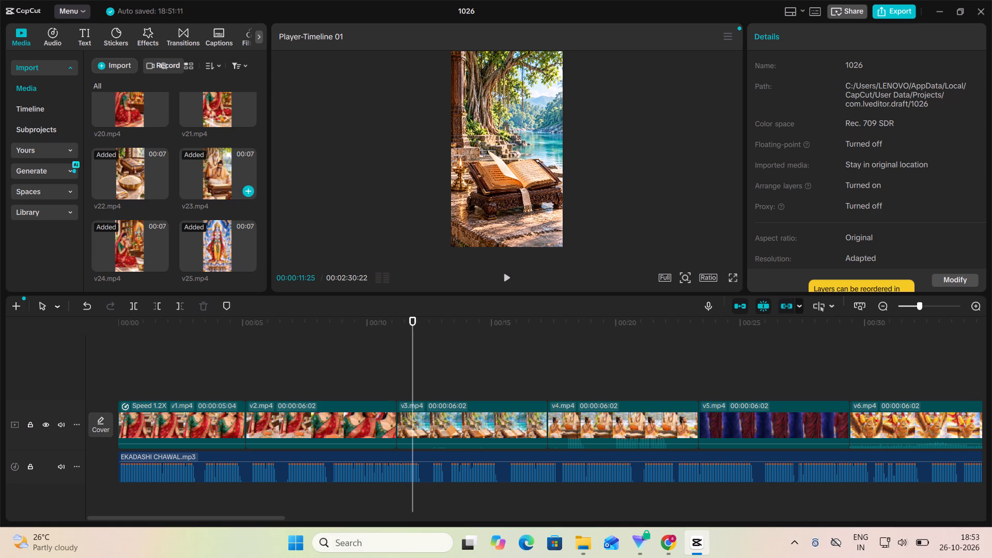
pyautogui.doubleClick(119, 183)
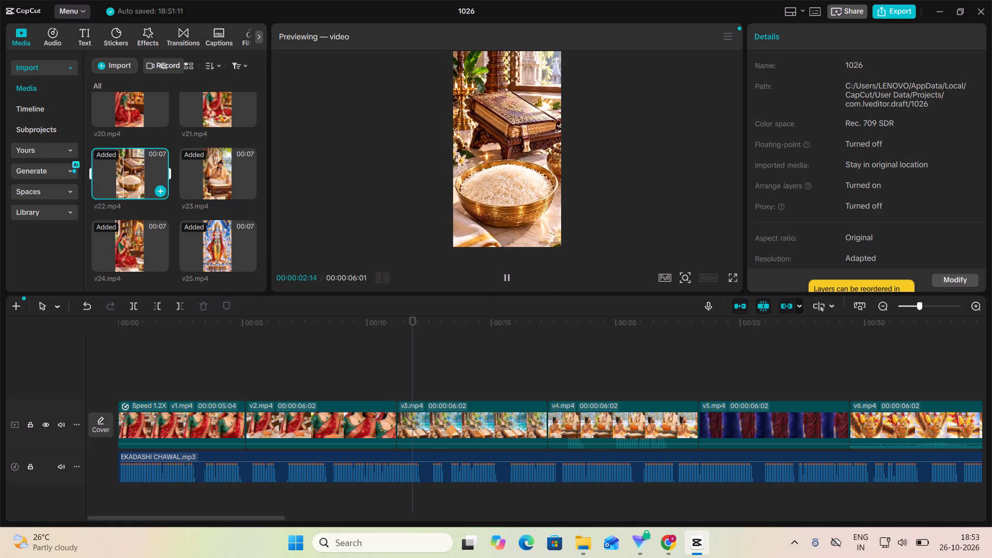
pyautogui.moveTo(134, 173); pyautogui.dragTo(311, 381)
pyautogui.moveTo(391, 382); pyautogui.dragTo(358, 400)
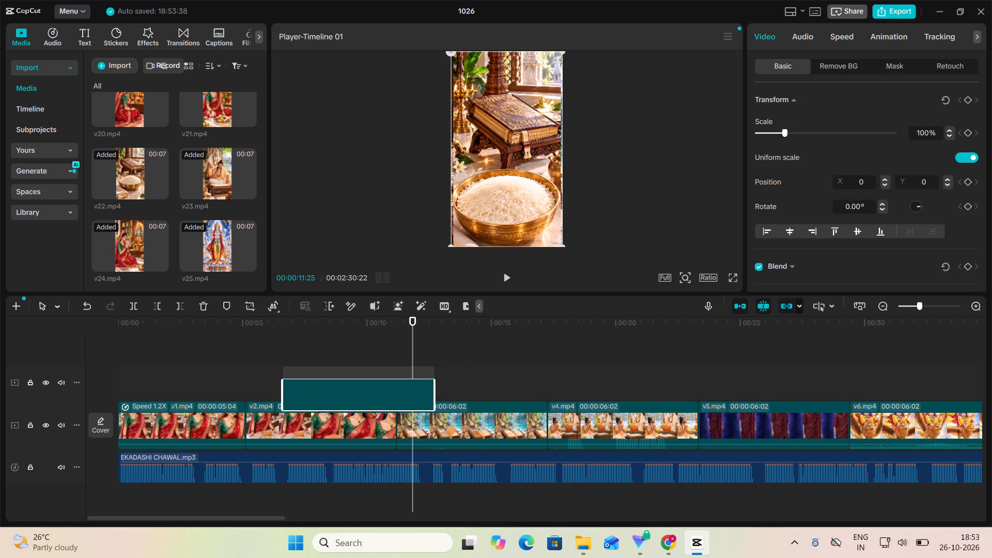
pyautogui.moveTo(358, 400); pyautogui.dragTo(361, 423)
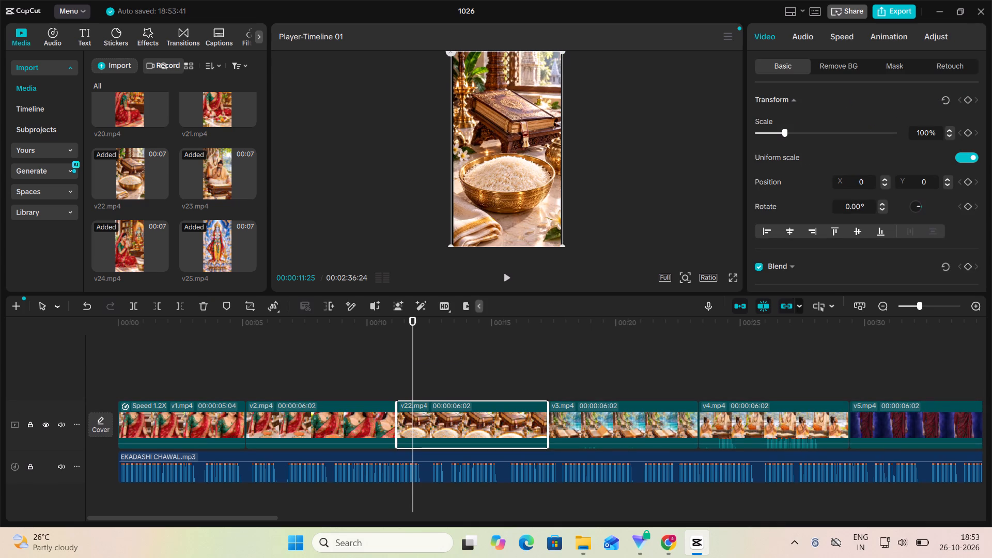
# Speed clip v2 up to 1.78x, for a duration of 3.4 s.
pyautogui.click(274, 367)
pyautogui.click(308, 427)
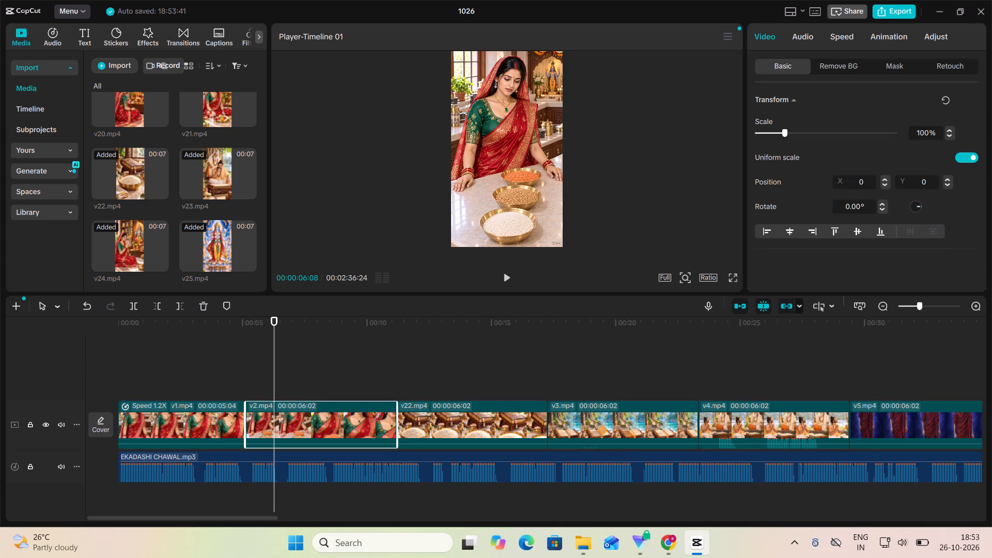
pyautogui.click(848, 36)
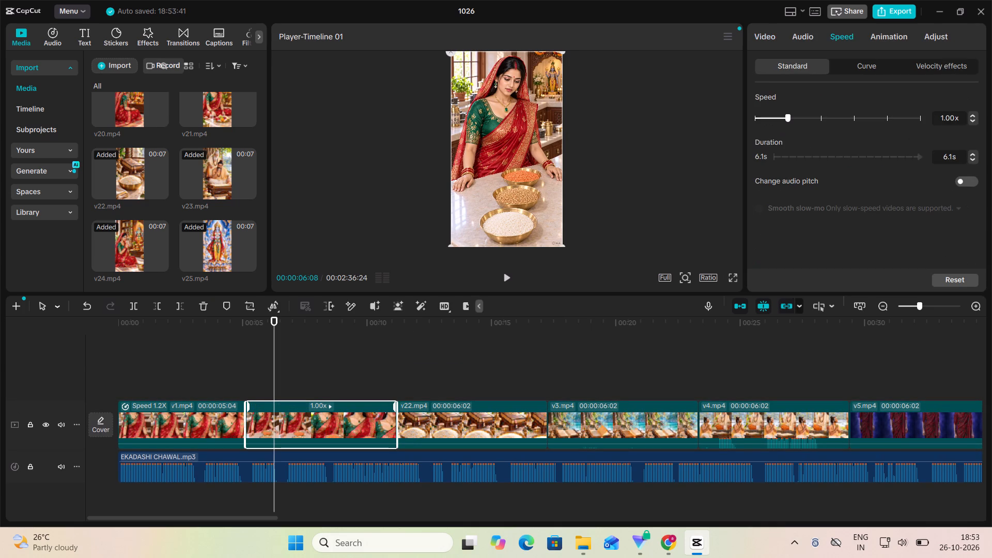
pyautogui.click(810, 117)
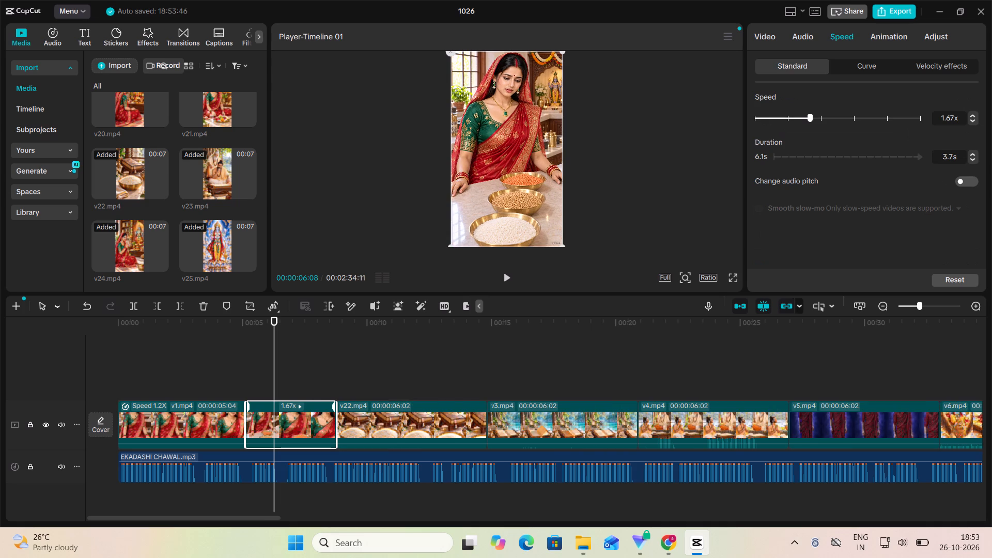
pyautogui.click(812, 117)
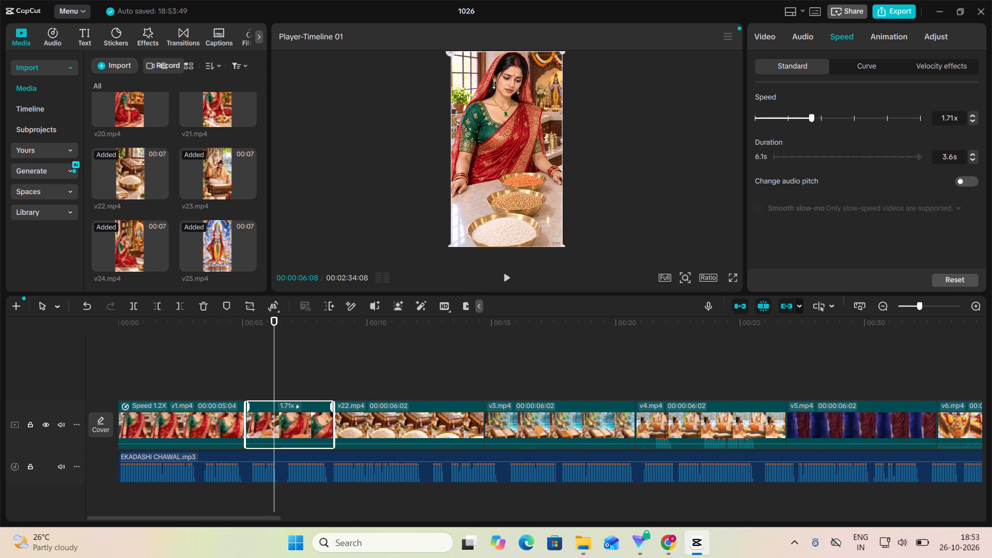
pyautogui.click(814, 117)
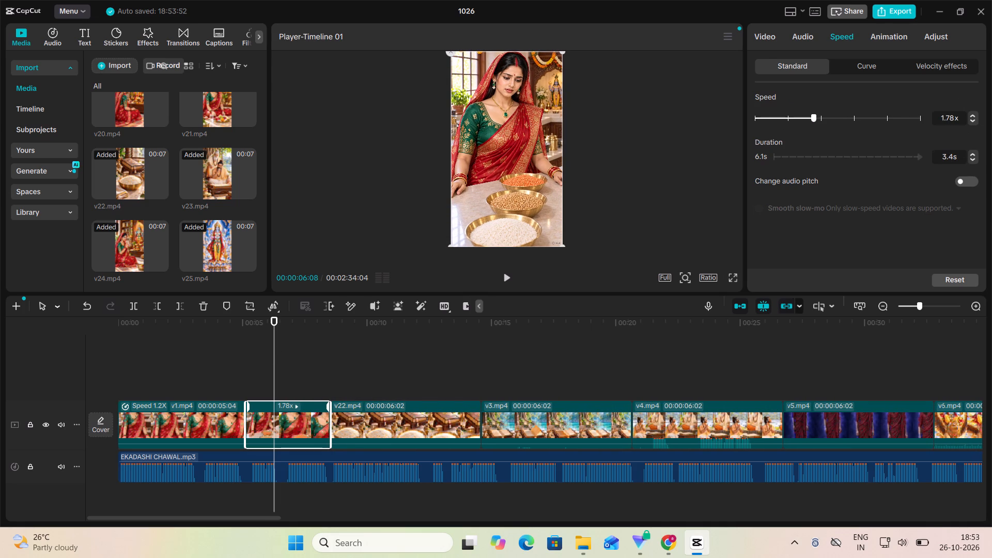
# Play from v2 through v22 into v3 to check the narration timing, and speed clip v22 up to 1.65x.
pyautogui.click(216, 356)
pyautogui.click(508, 278)
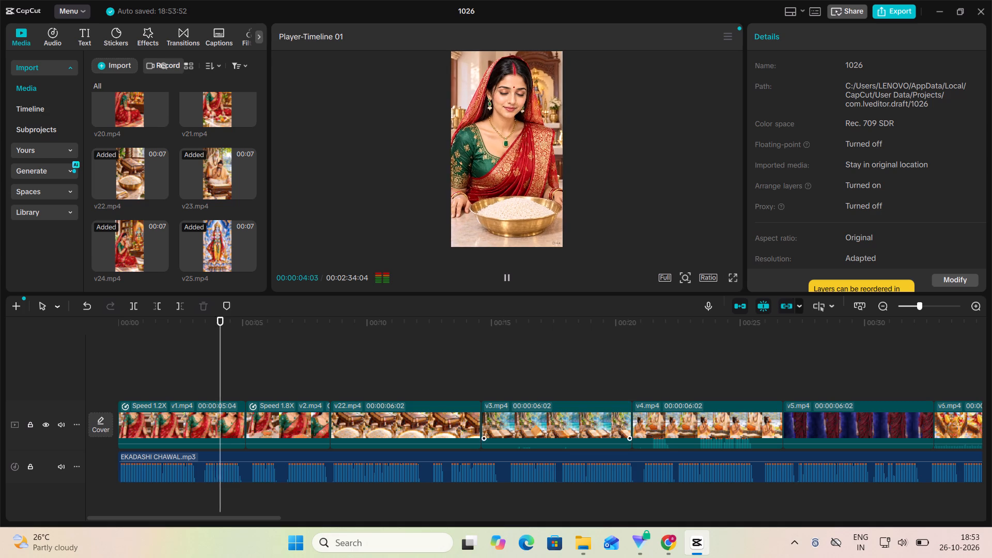
pyautogui.click(508, 279)
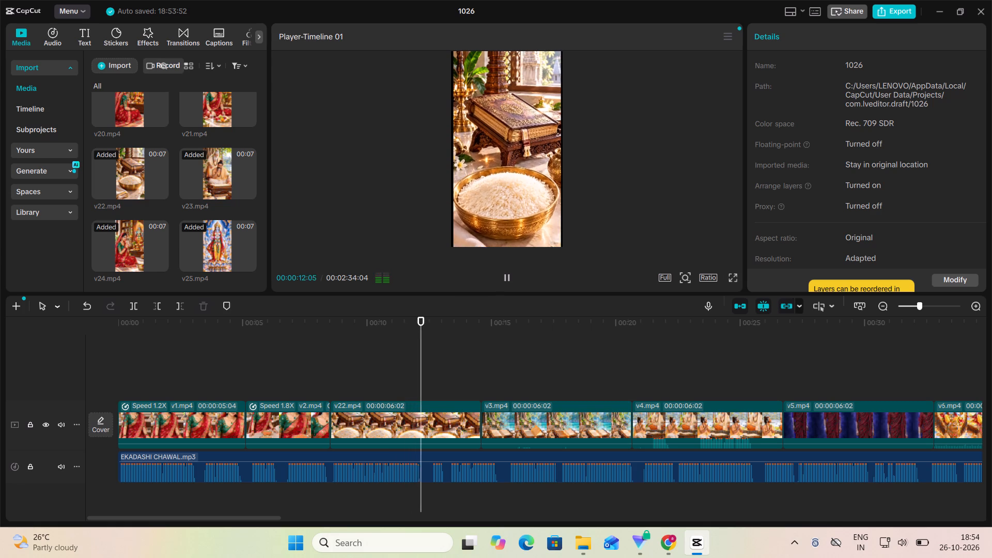
pyautogui.click(426, 413)
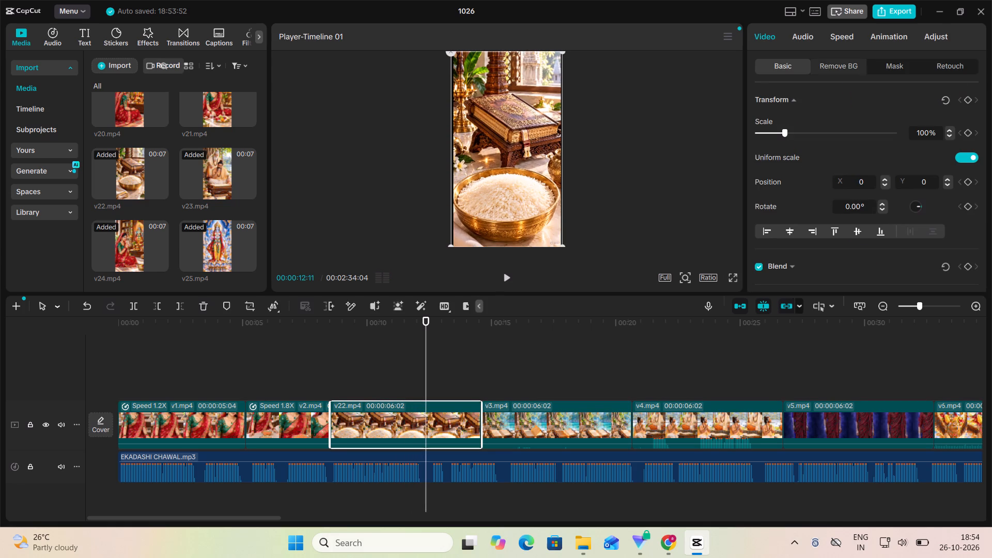
pyautogui.click(845, 36)
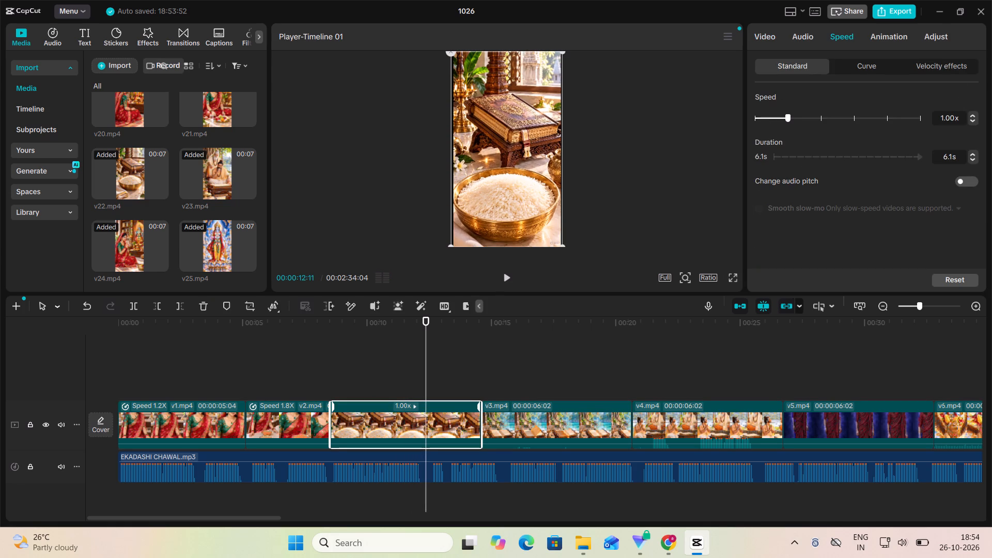
pyautogui.click(507, 275)
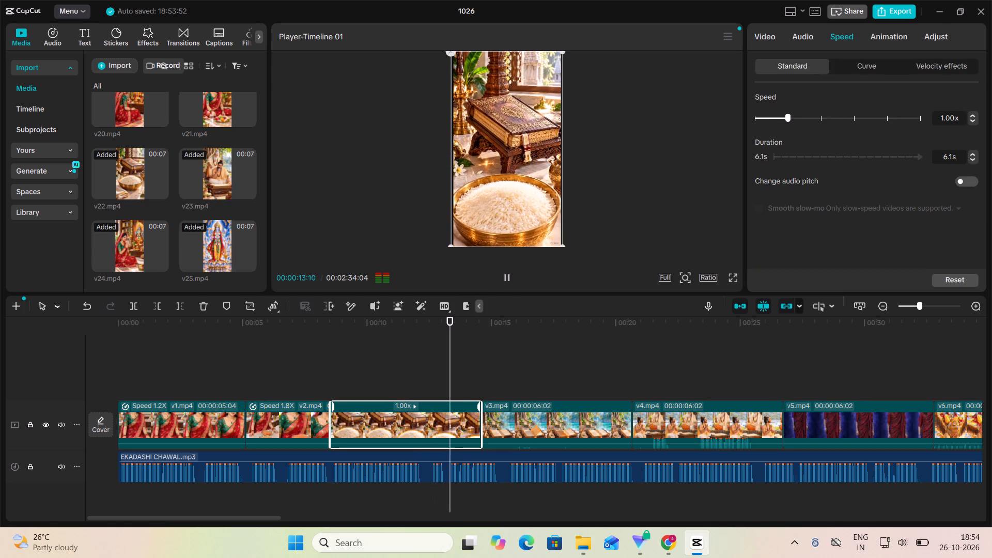
pyautogui.click(507, 275)
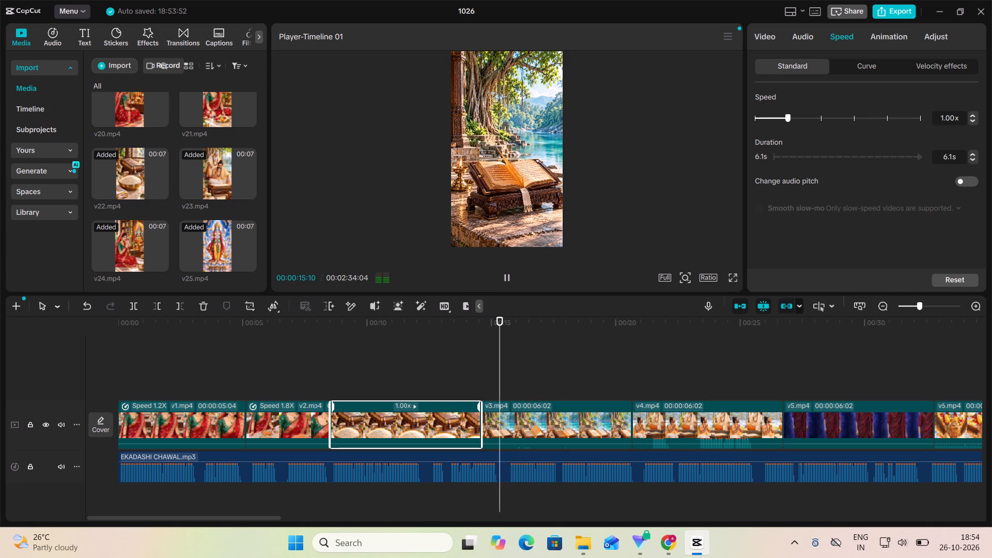
pyautogui.click(507, 275)
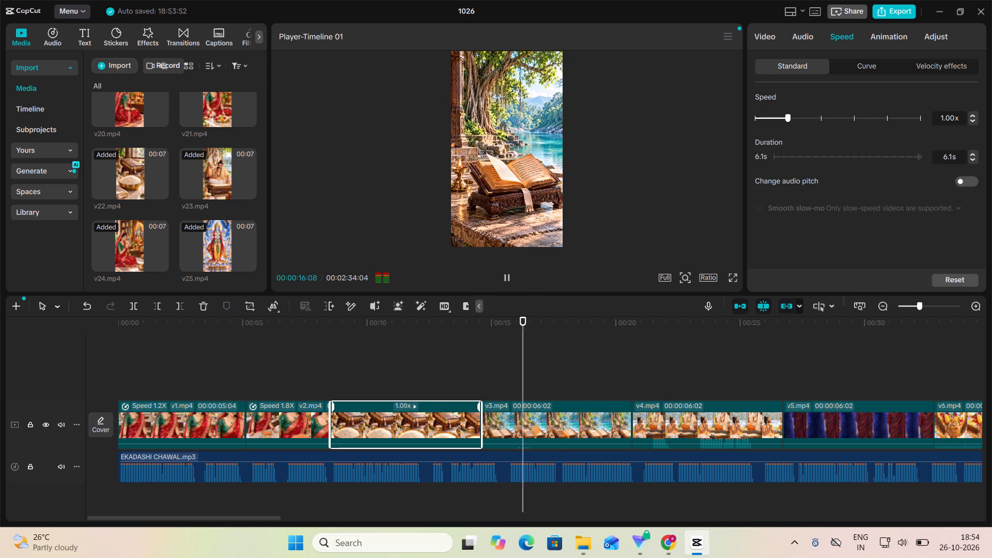
pyautogui.click(507, 275)
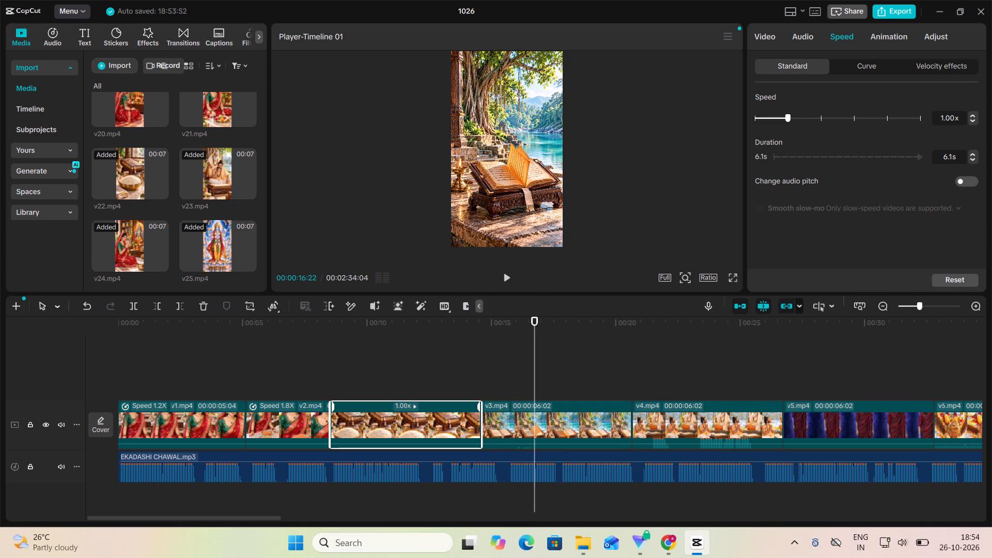
pyautogui.click(420, 414)
pyautogui.click(810, 117)
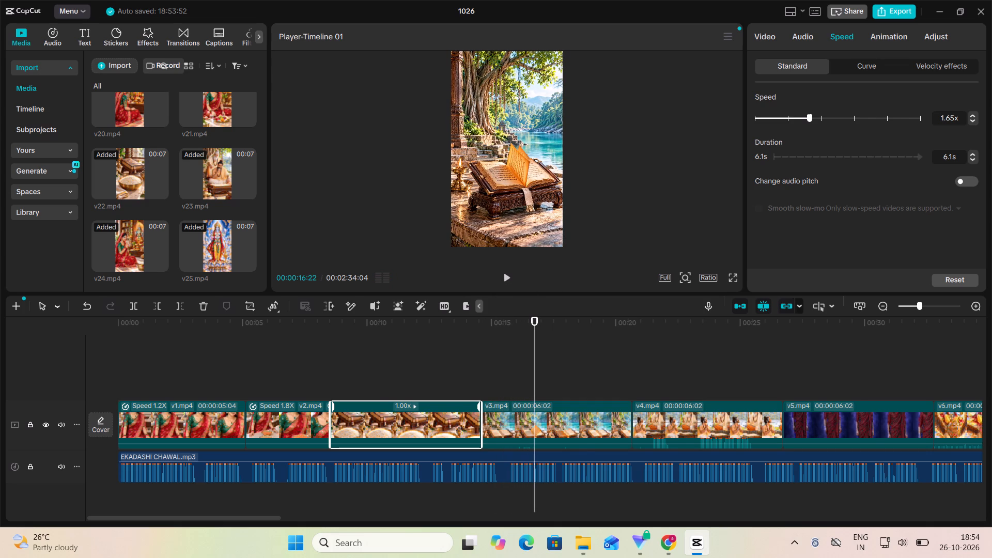
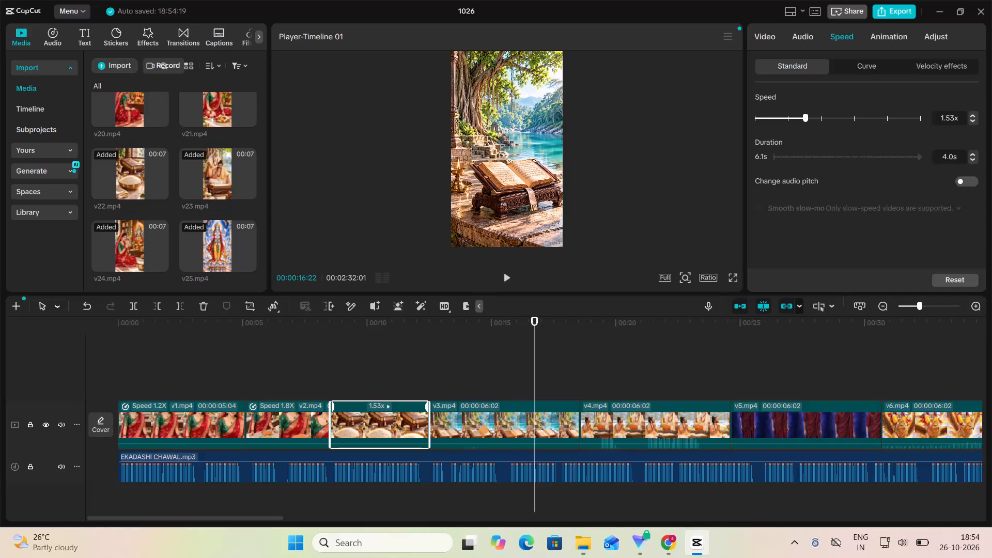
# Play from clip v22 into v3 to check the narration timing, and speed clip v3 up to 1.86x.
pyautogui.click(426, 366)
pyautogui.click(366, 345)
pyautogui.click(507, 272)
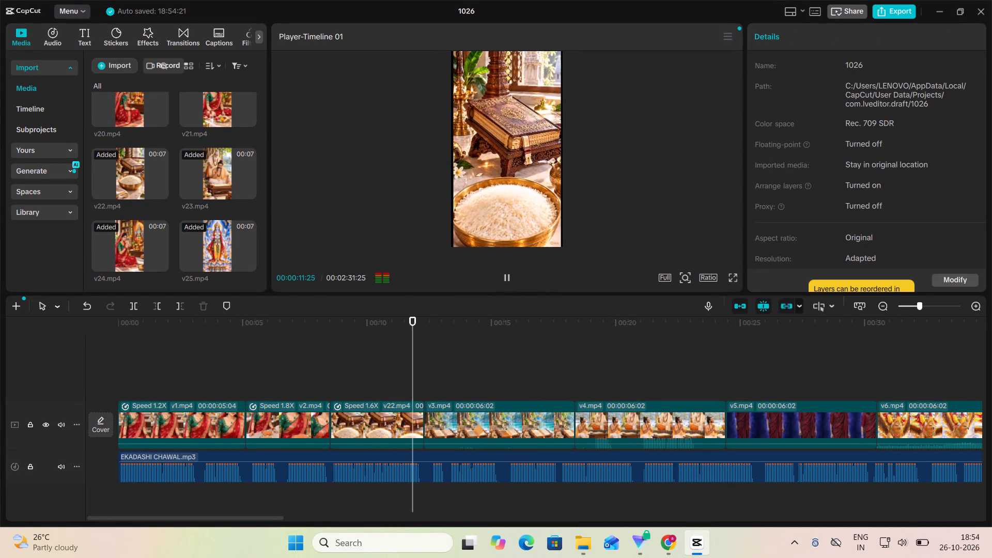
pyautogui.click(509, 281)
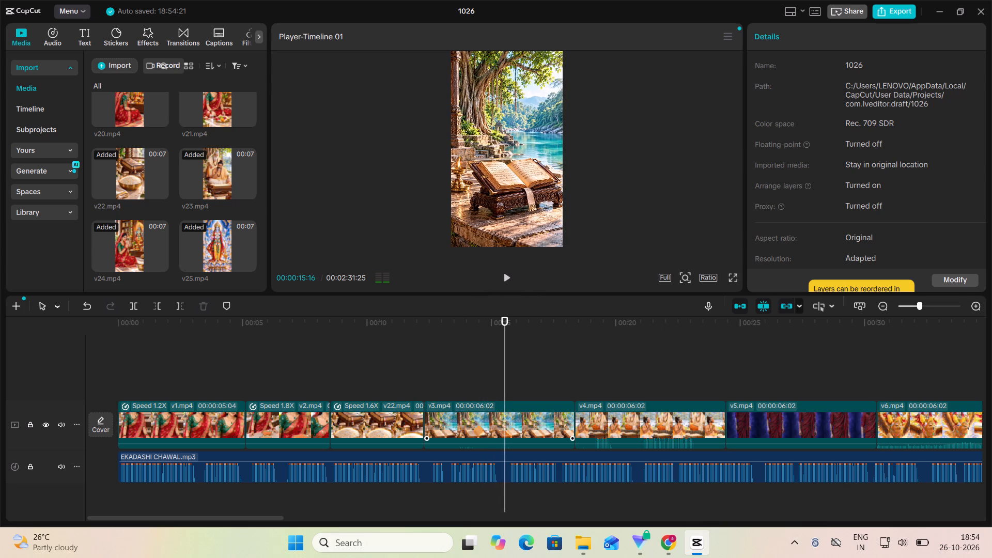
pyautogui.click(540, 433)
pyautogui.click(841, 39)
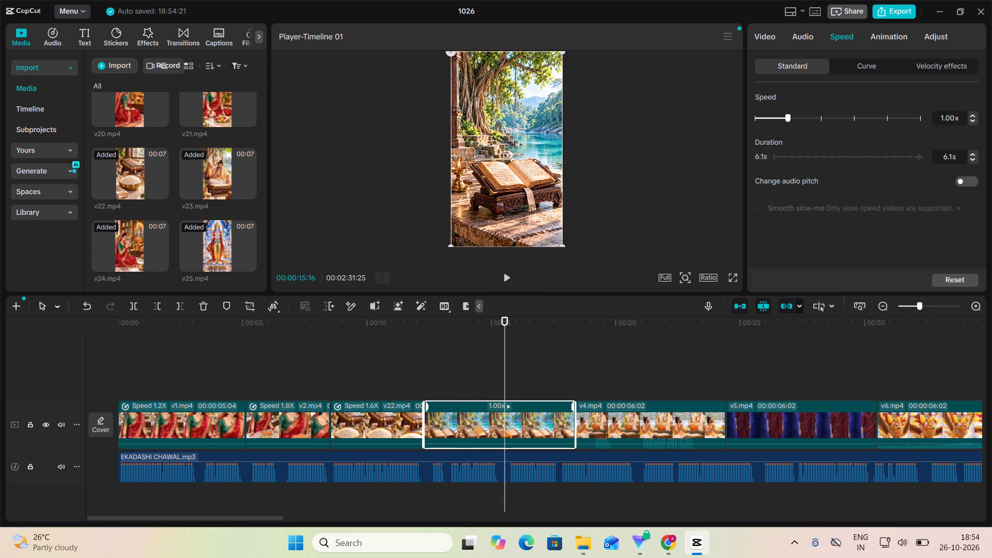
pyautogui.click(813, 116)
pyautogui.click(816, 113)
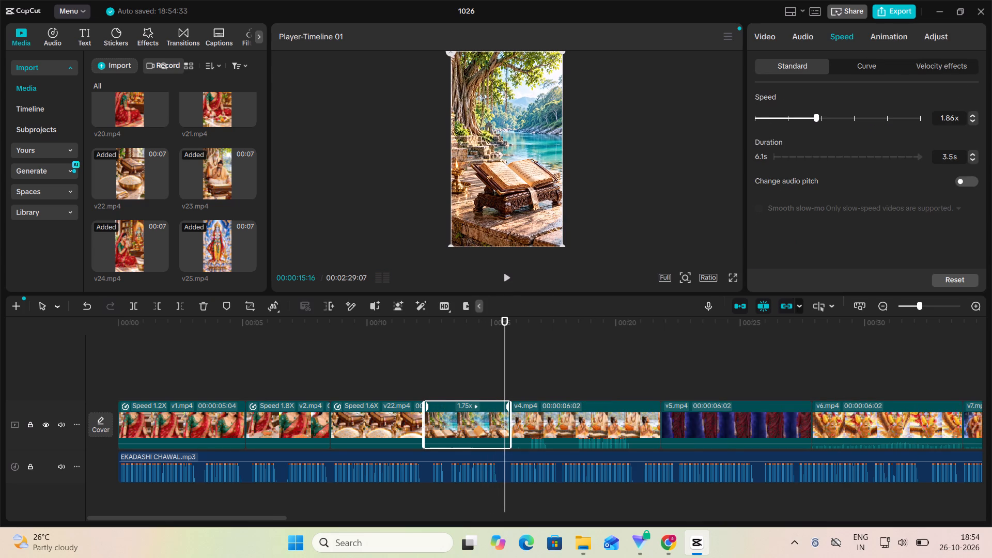
# Play from clip v3 through v4 to check where the narration line ends.
pyautogui.click(471, 351)
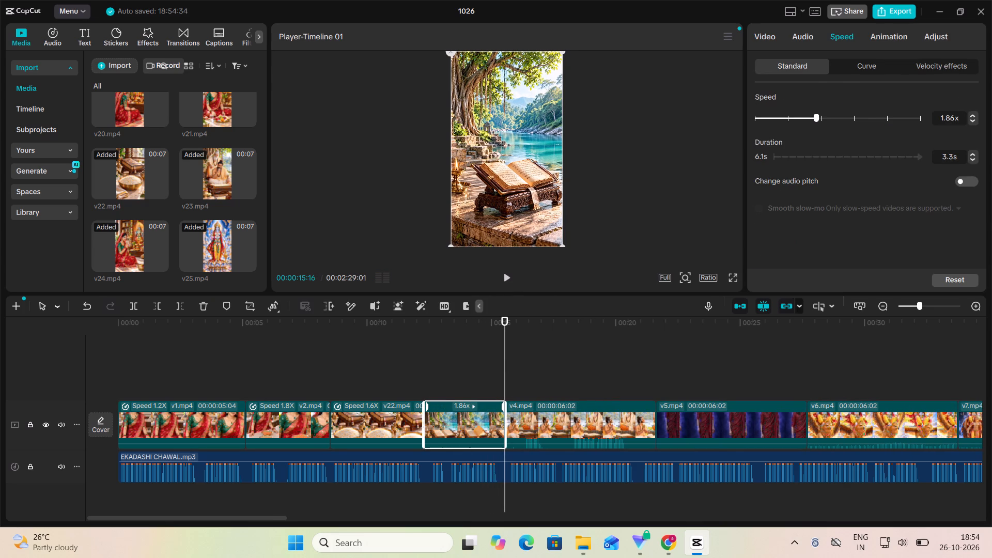
pyautogui.click(506, 272)
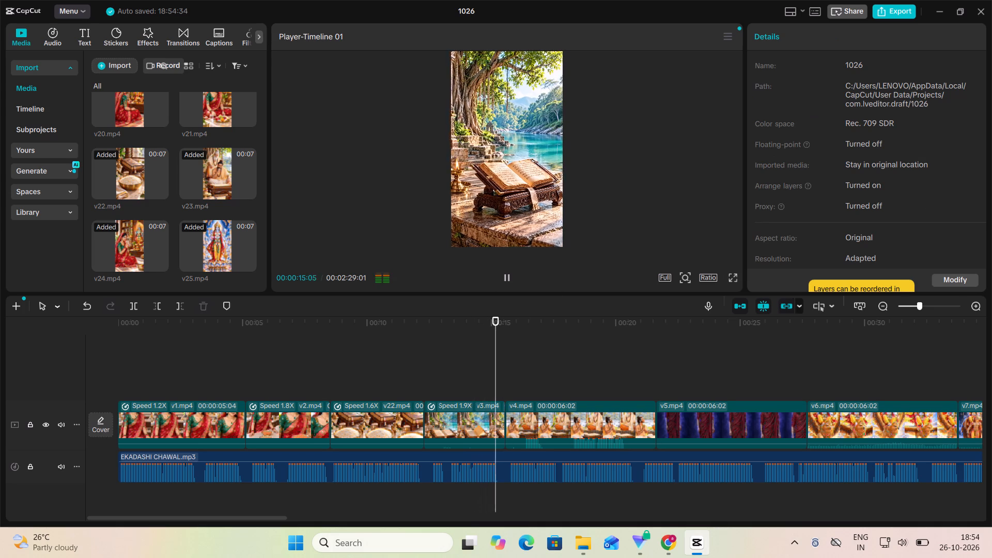
pyautogui.click(506, 284)
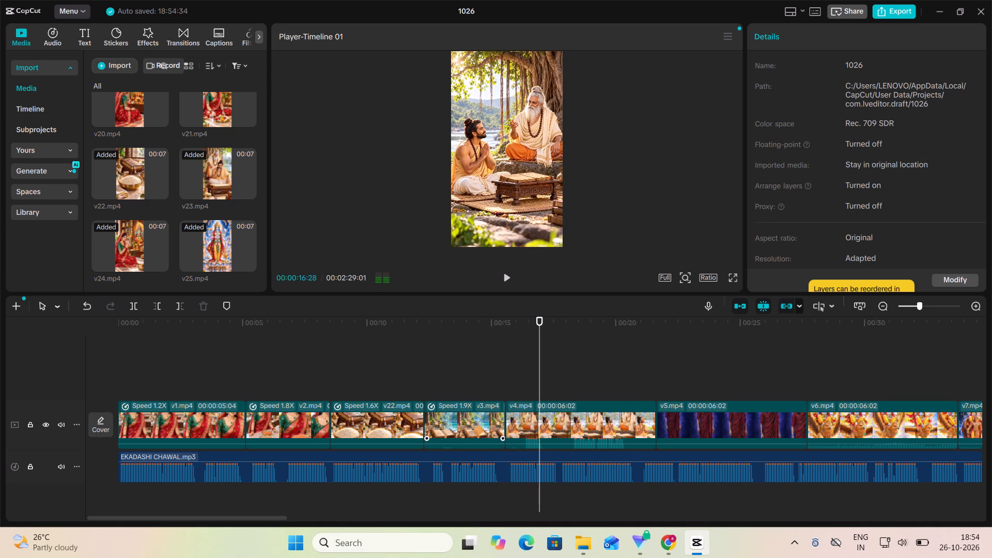
pyautogui.click(426, 388)
pyautogui.click(507, 283)
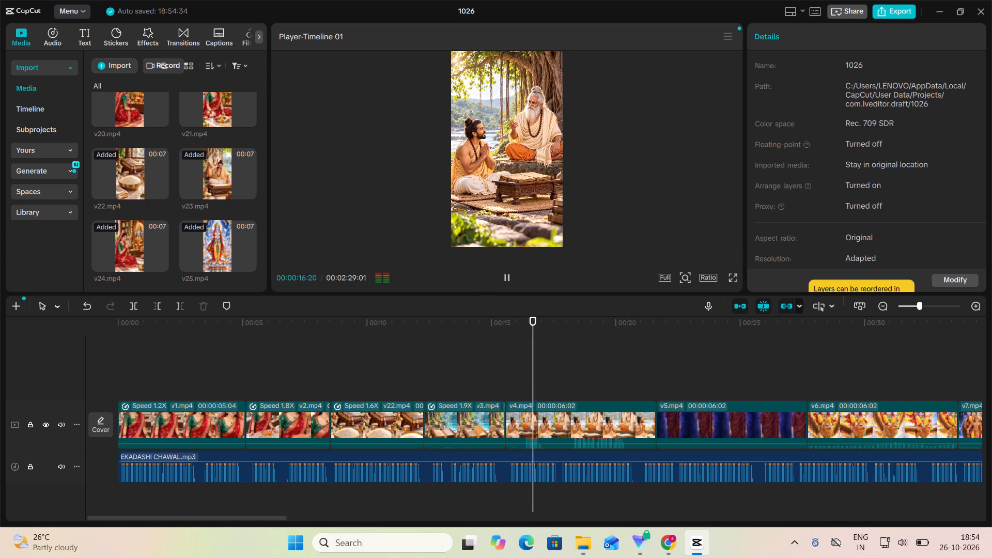
pyautogui.click(508, 283)
pyautogui.click(508, 283)
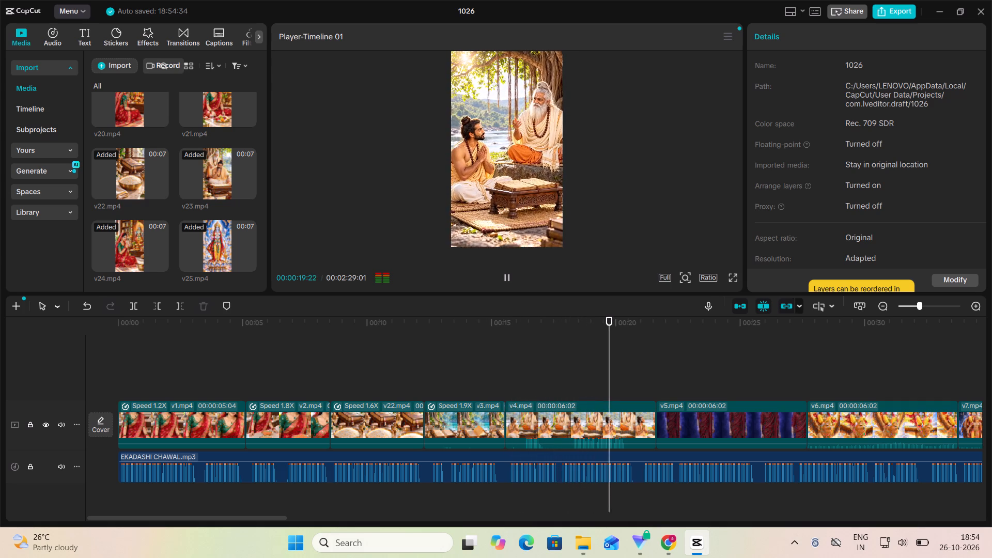
pyautogui.click(508, 283)
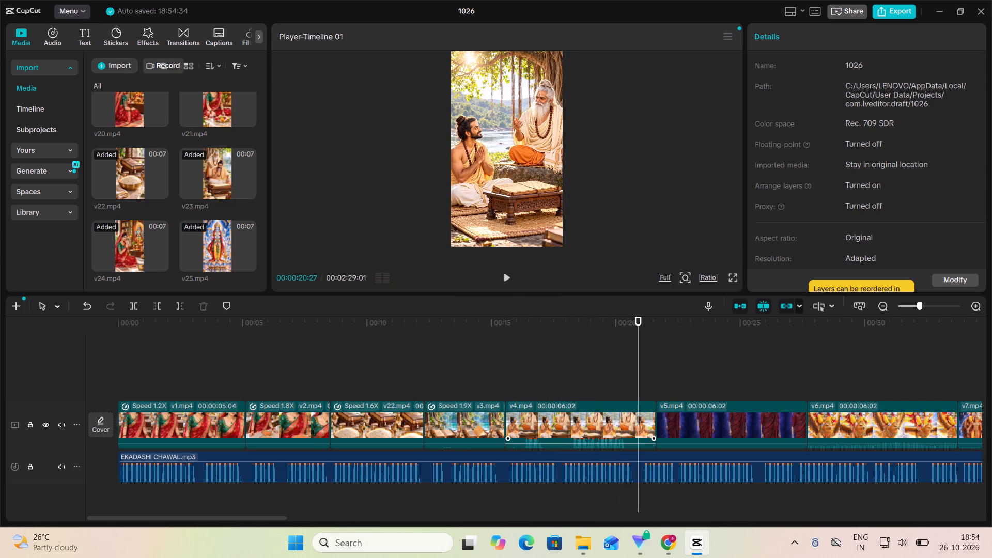
# Raise the audio volume of clip v4 on the main track to about 18.3 dB.
pyautogui.moveTo(530, 444); pyautogui.dragTo(535, 433)
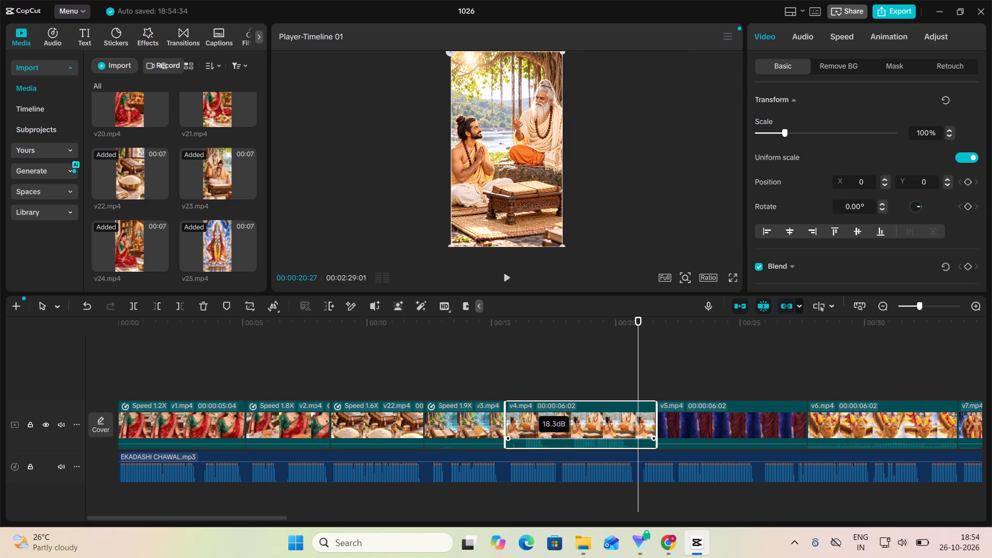
pyautogui.moveTo(535, 433); pyautogui.dragTo(537, 427)
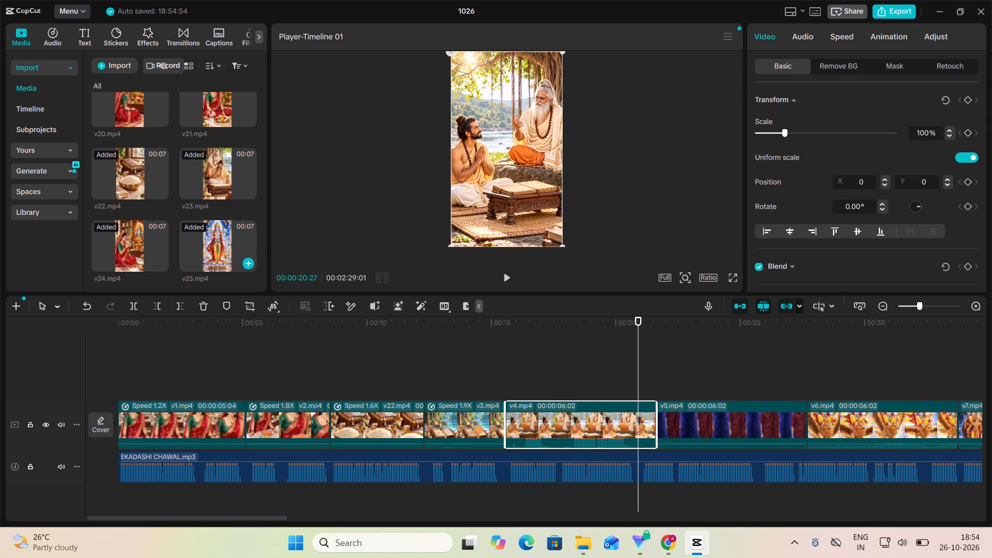
# Look through the imported clips for footage matching the narration after v4, previewing v17 and v11.
pyautogui.scroll(1, 198, 247)
pyautogui.scroll(-3, 198, 247)
pyautogui.scroll(5, 198, 247)
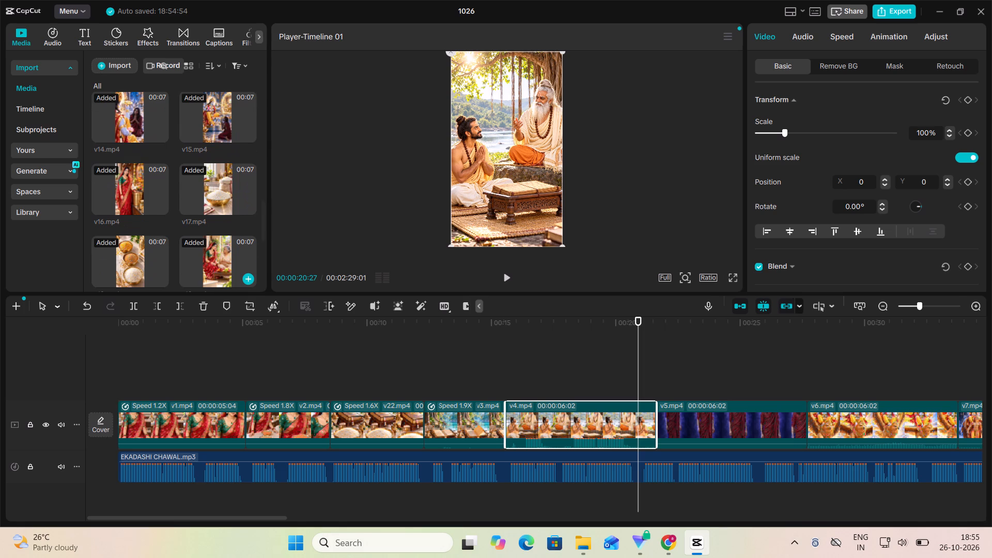
pyautogui.doubleClick(222, 229)
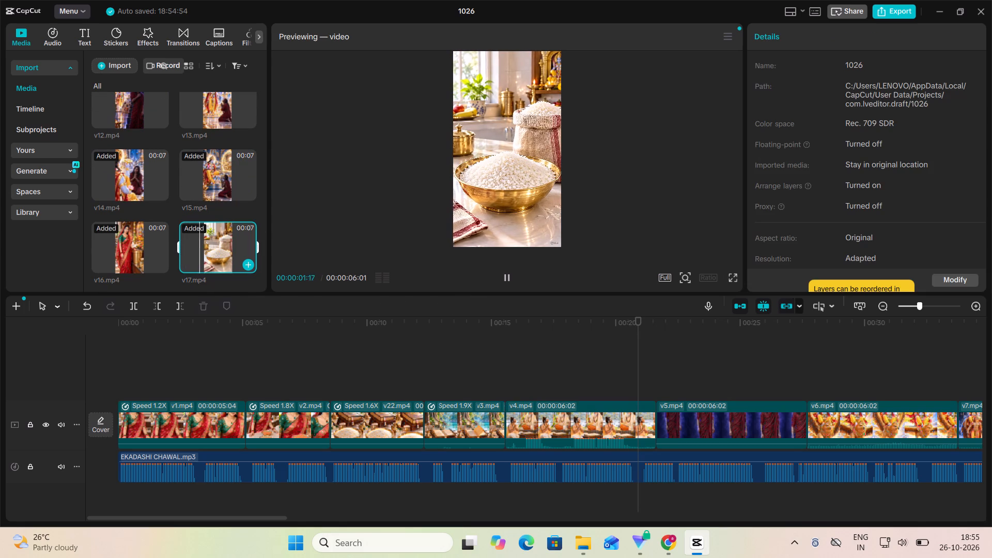
pyautogui.scroll(2, 195, 185)
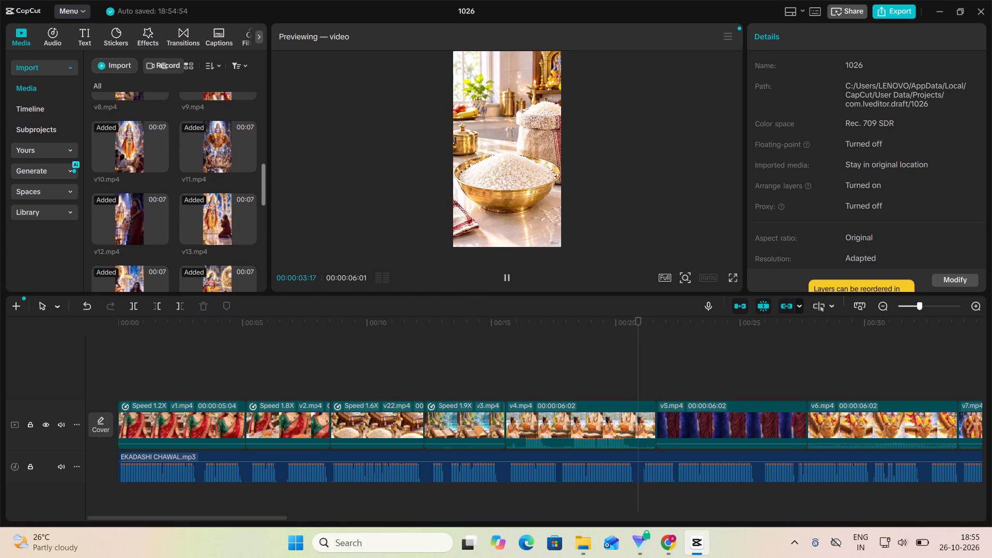
pyautogui.doubleClick(227, 153)
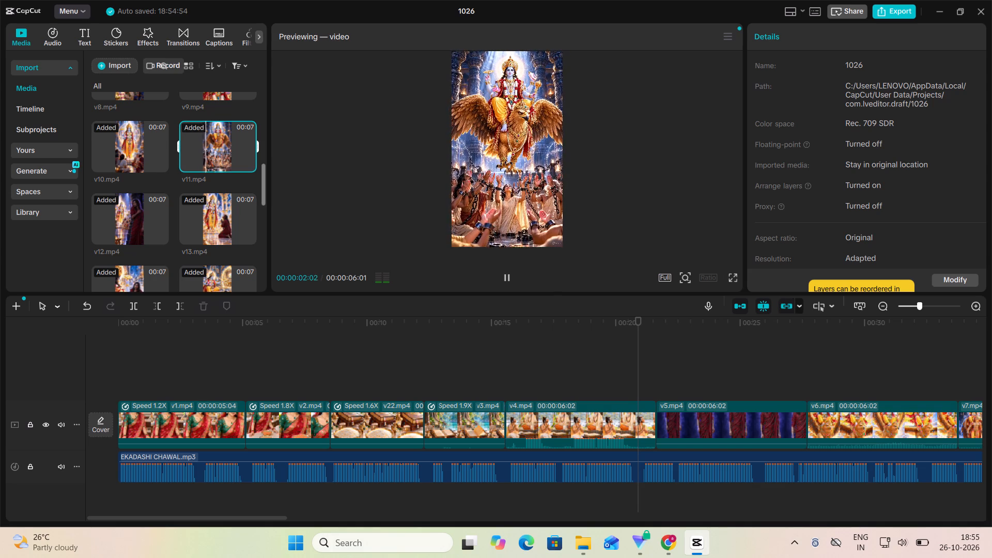
pyautogui.scroll(4, 219, 185)
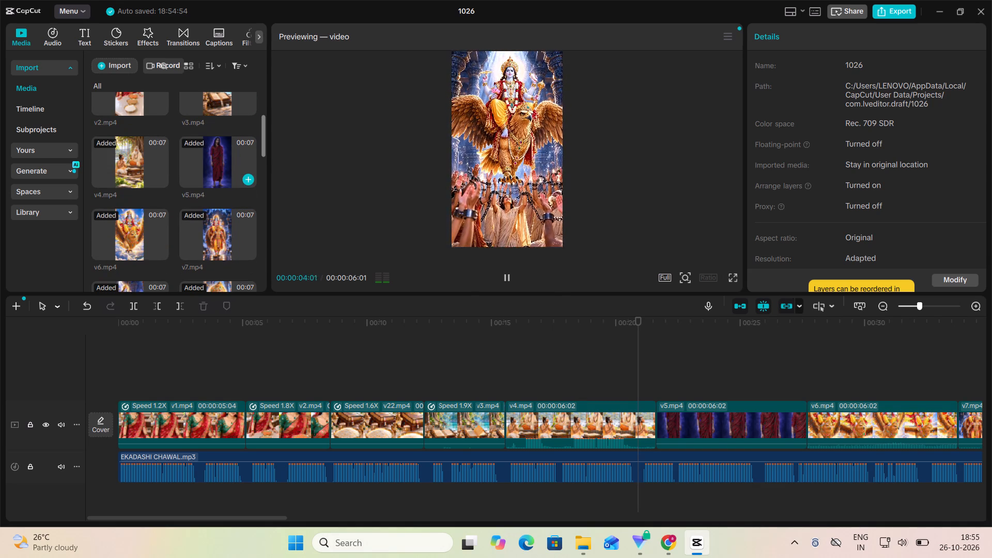
pyautogui.scroll(2, 220, 185)
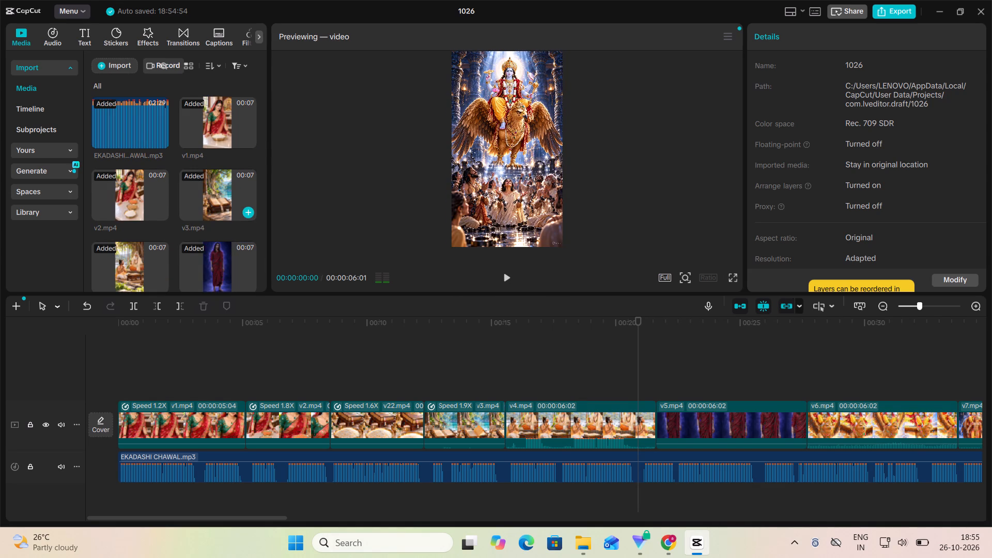
pyautogui.click(503, 283)
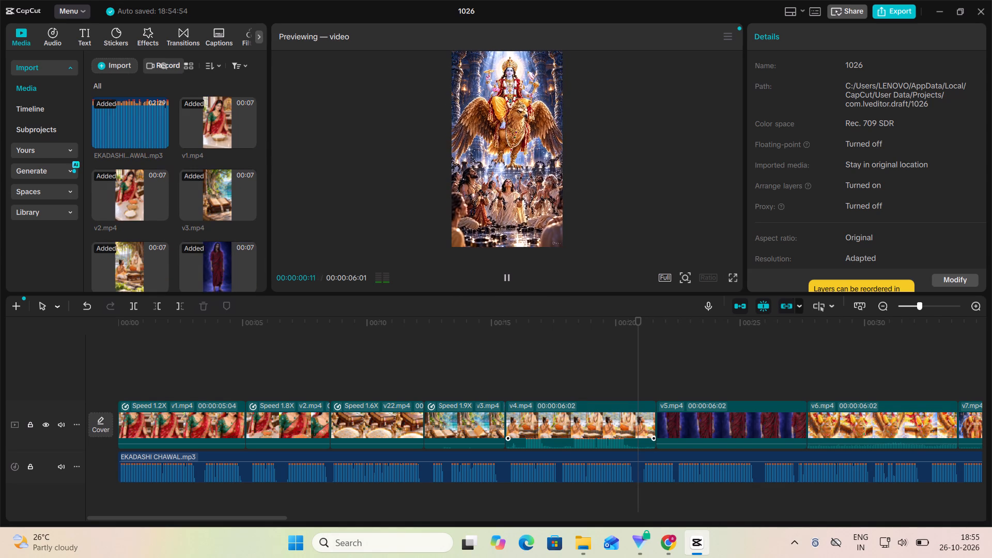
pyautogui.hscroll(-3, 377, 369)
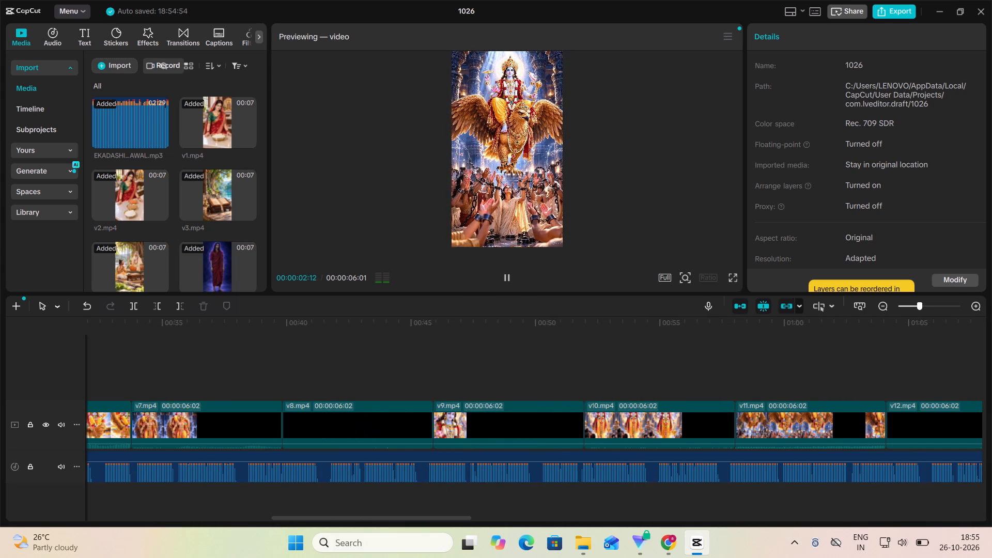
pyautogui.click(507, 283)
# Play from the middle of clip v4 into v5 to check the narration against the footage.
pyautogui.hscroll(3, 430, 379)
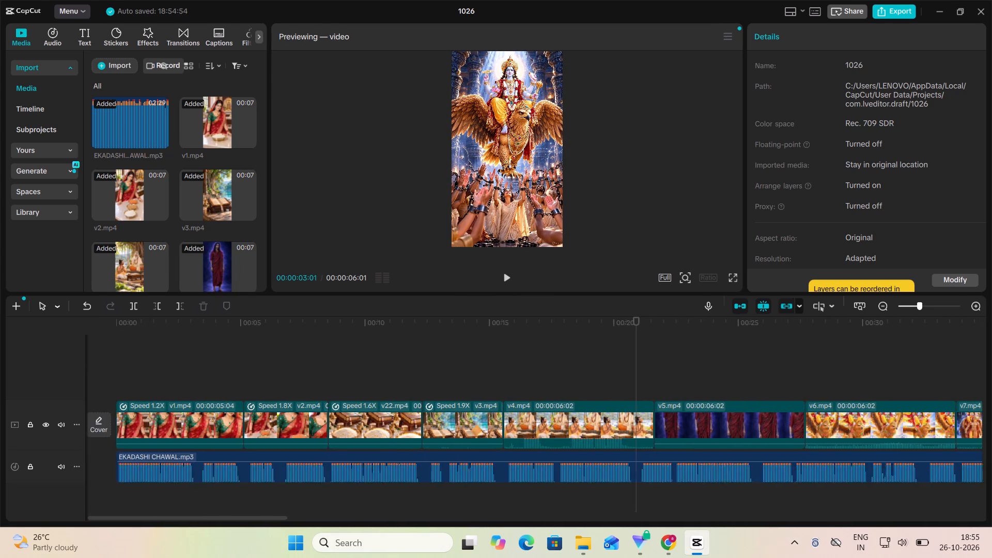
pyautogui.hscroll(3, 435, 389)
pyautogui.click(542, 375)
pyautogui.click(504, 282)
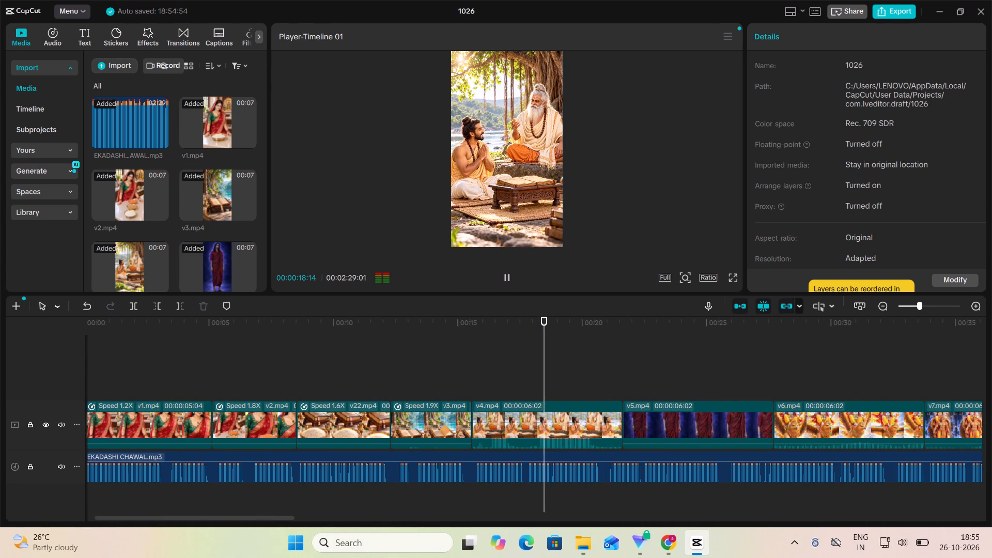
pyautogui.hscroll(-1, 564, 404)
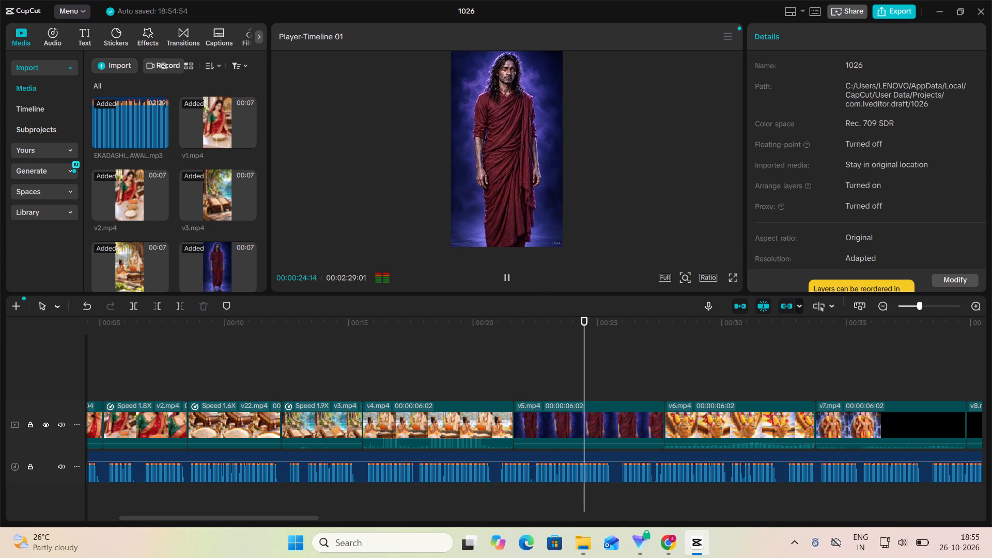
pyautogui.click(505, 279)
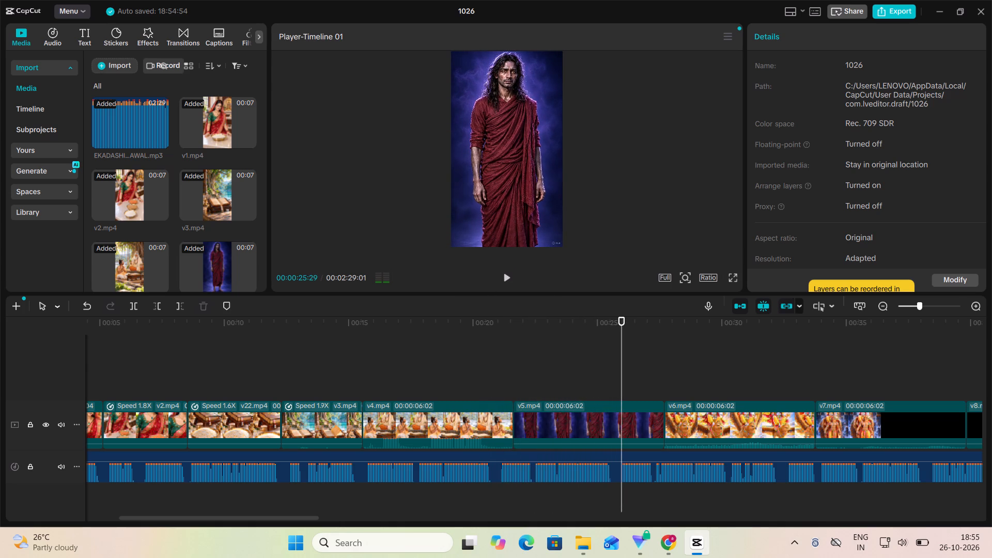
pyautogui.click(489, 379)
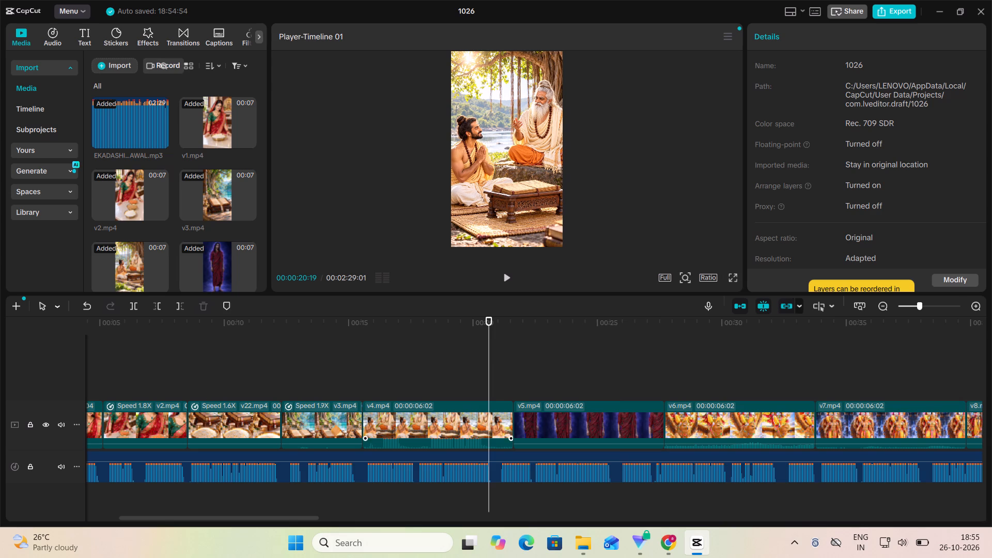
# Set clip v3's speed to 1.12x and play from its start into v4 to check the narration timing.
pyautogui.click(329, 371)
pyautogui.click(324, 427)
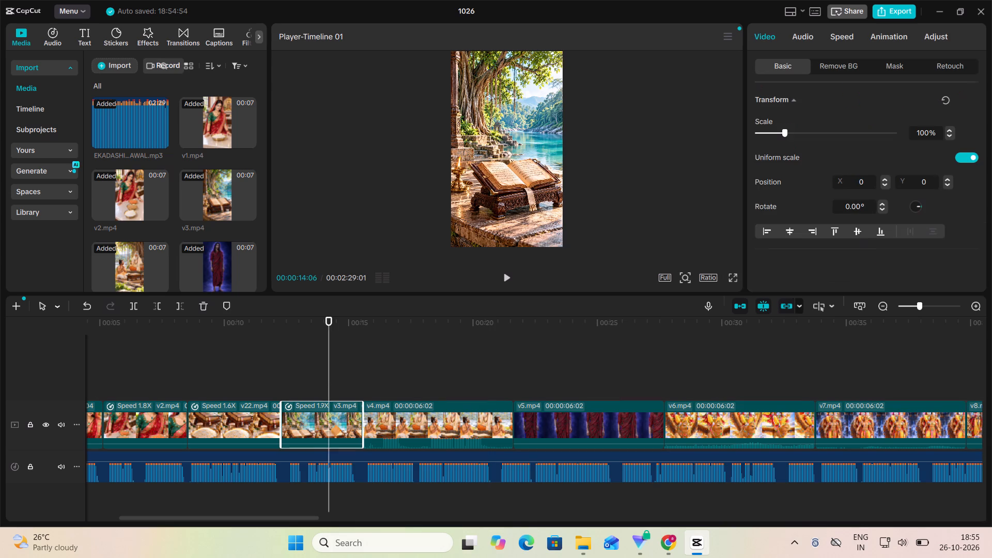
pyautogui.click(851, 32)
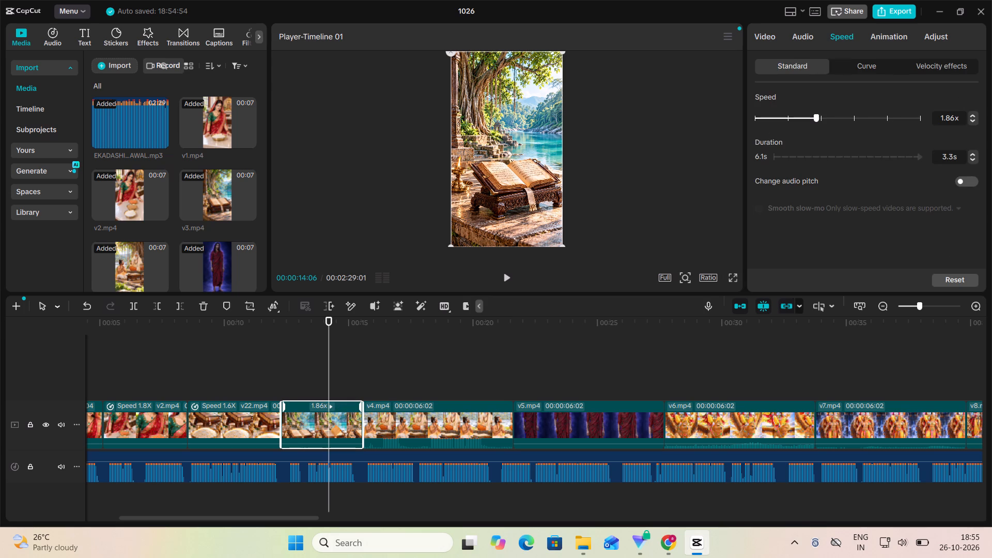
pyautogui.click(795, 118)
pyautogui.click(792, 118)
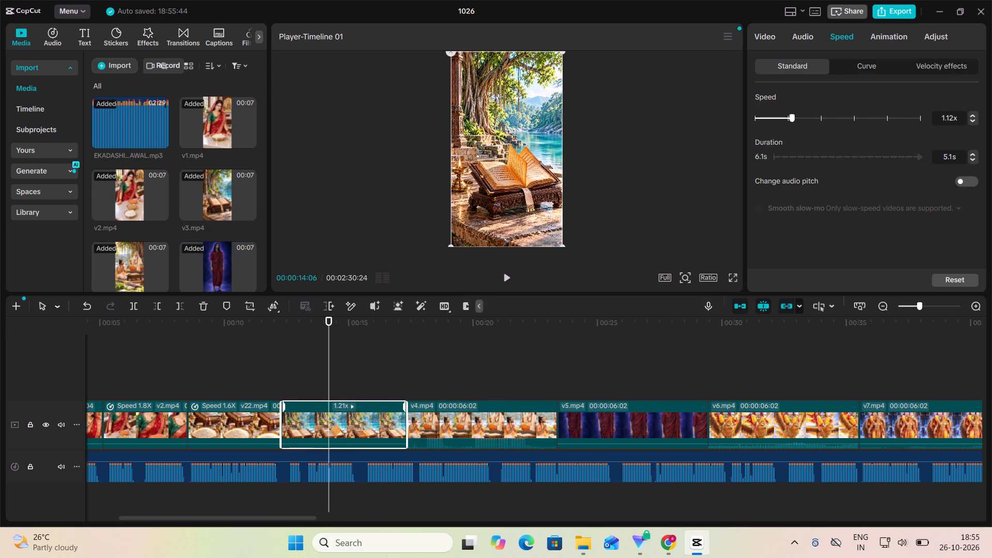
pyautogui.click(278, 389)
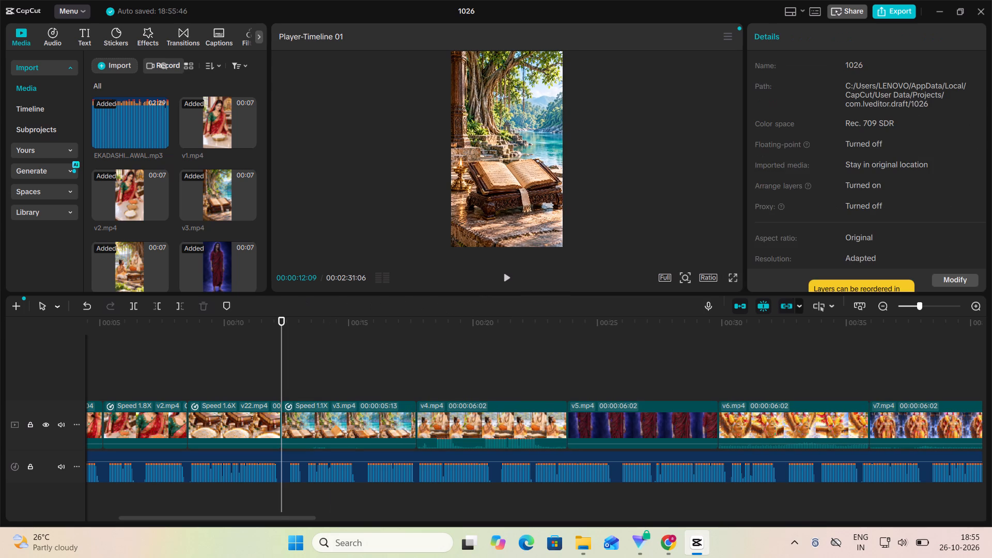
pyautogui.click(511, 278)
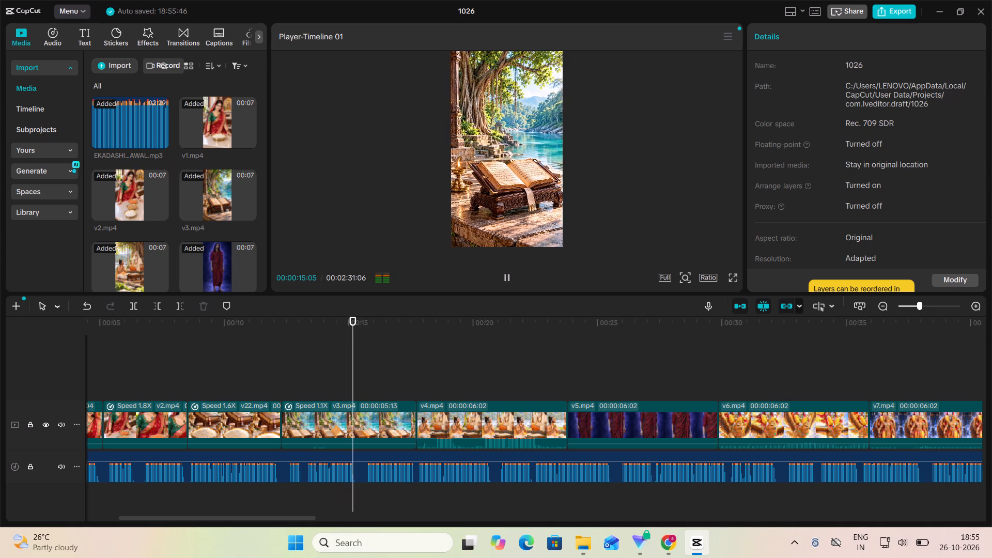
pyautogui.click(507, 277)
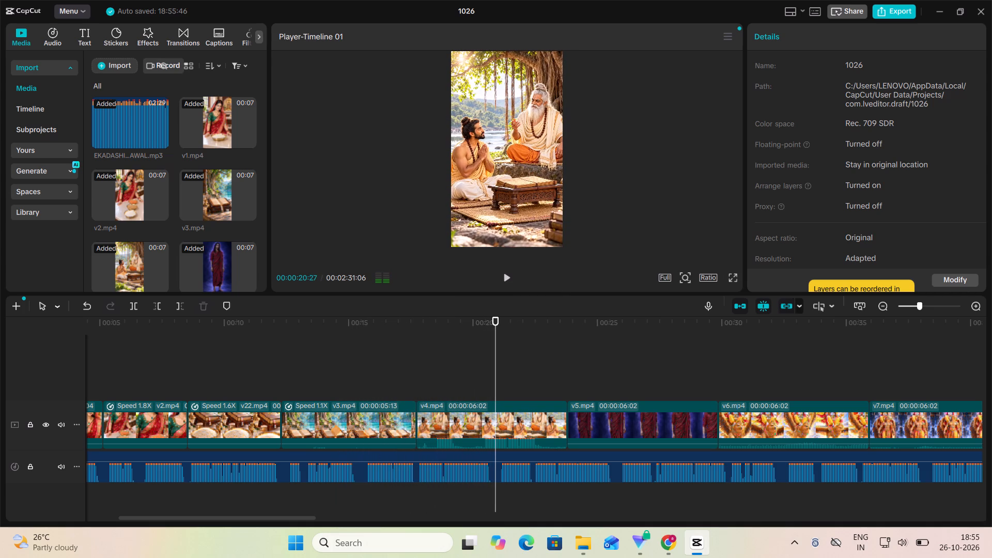
# Find clip v17 in the imported media, preview it, and insert it on the main track between v22 and v3.
pyautogui.scroll(-2, 178, 221)
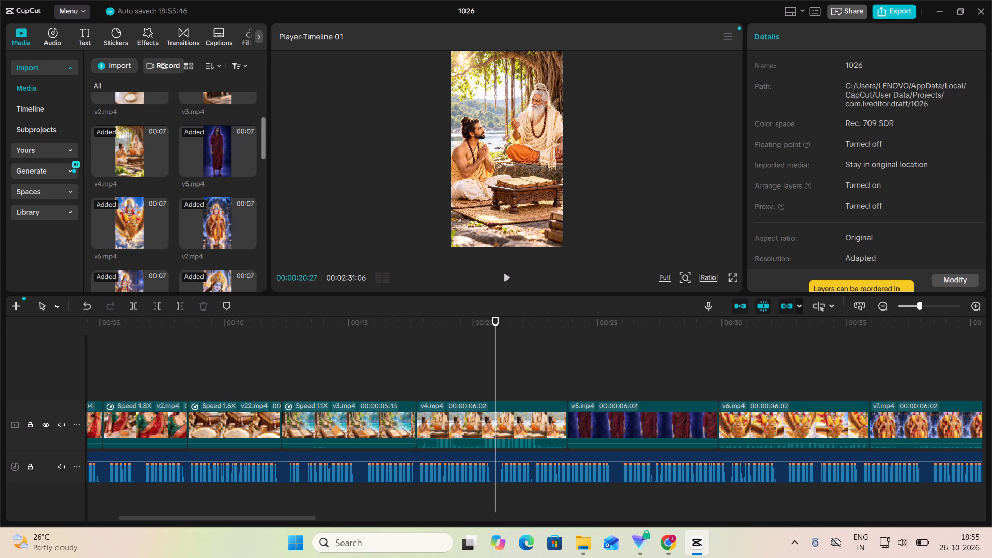
pyautogui.scroll(-4, 209, 207)
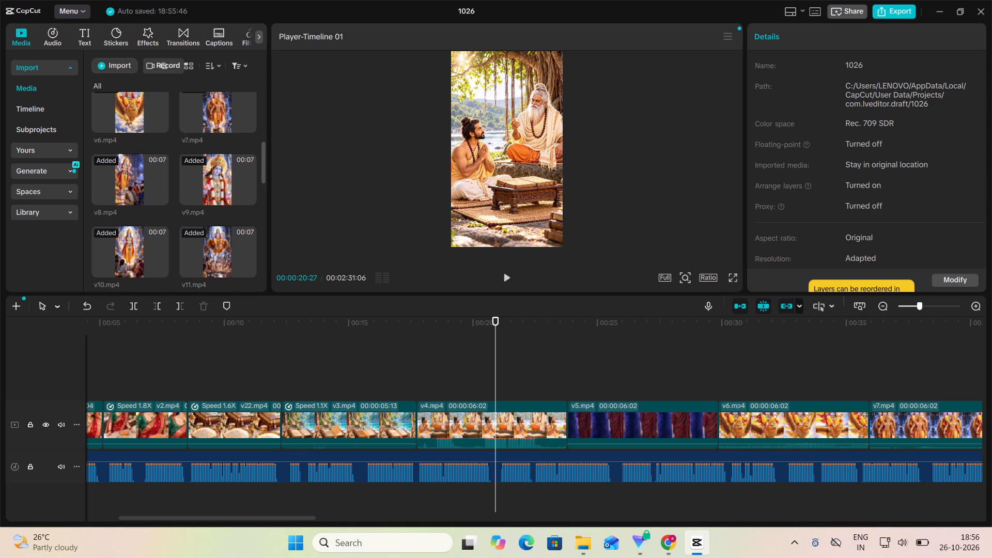
pyautogui.scroll(-1, 209, 207)
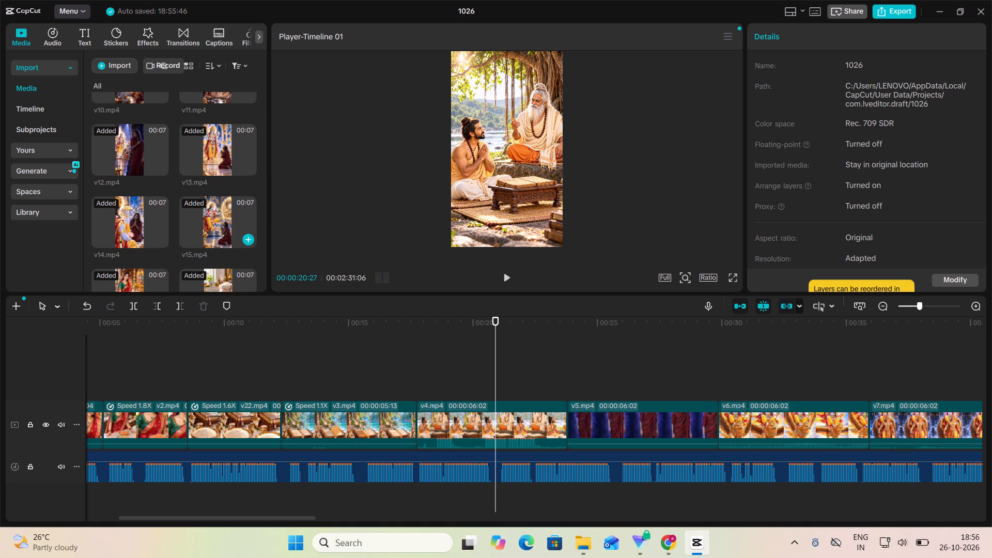
pyautogui.scroll(2, 209, 207)
pyautogui.scroll(-4, 209, 207)
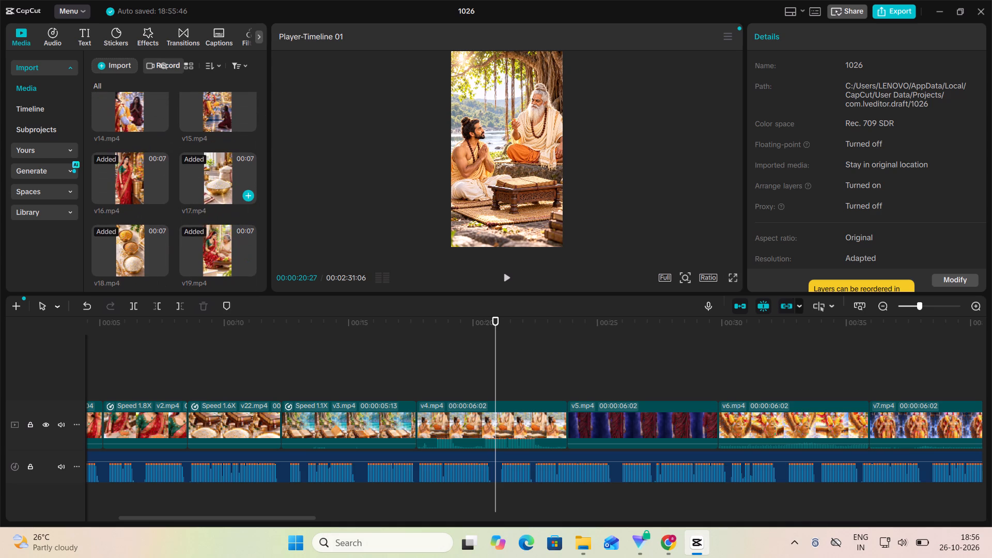
pyautogui.doubleClick(225, 188)
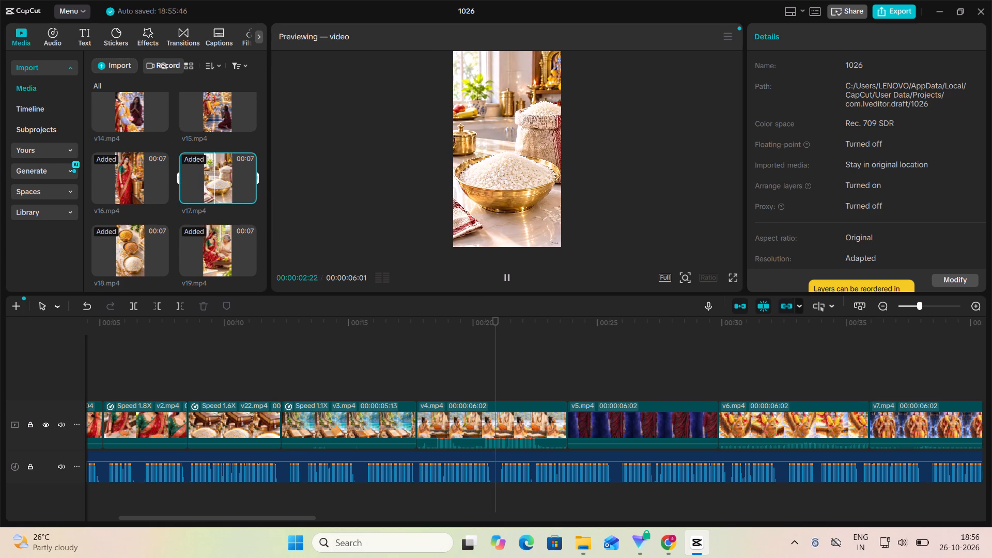
pyautogui.moveTo(216, 173); pyautogui.dragTo(278, 363)
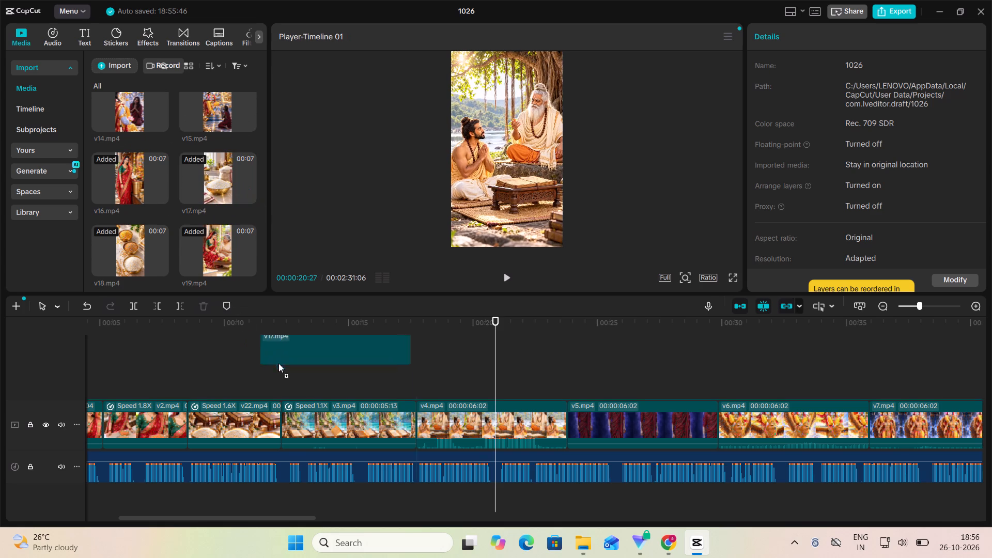
pyautogui.moveTo(278, 363); pyautogui.dragTo(291, 374)
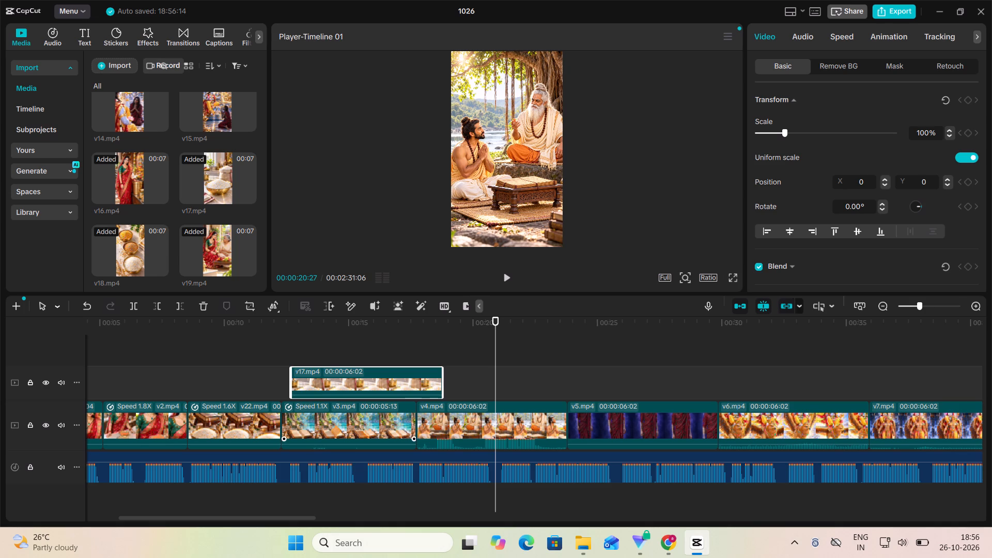
pyautogui.moveTo(361, 380); pyautogui.dragTo(353, 408)
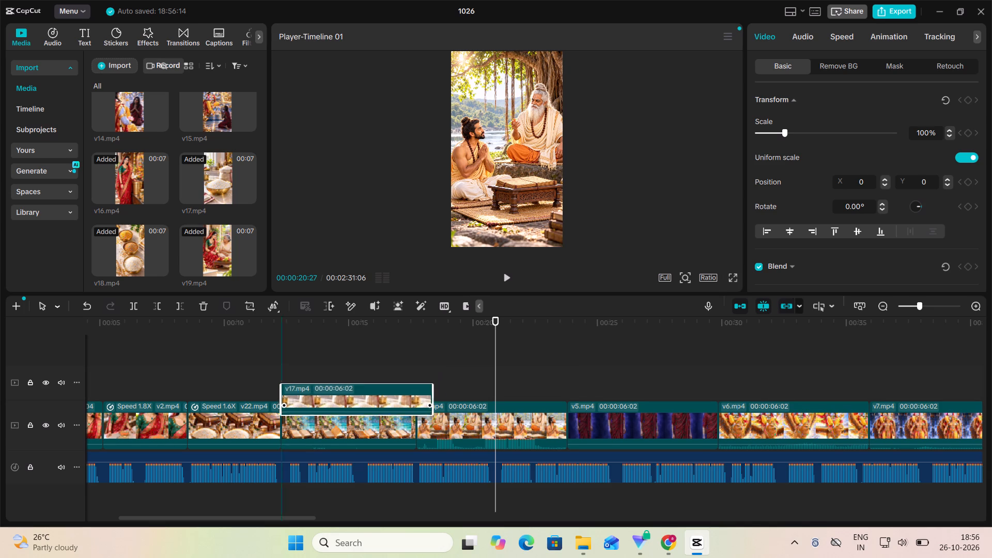
pyautogui.moveTo(353, 408); pyautogui.dragTo(312, 428)
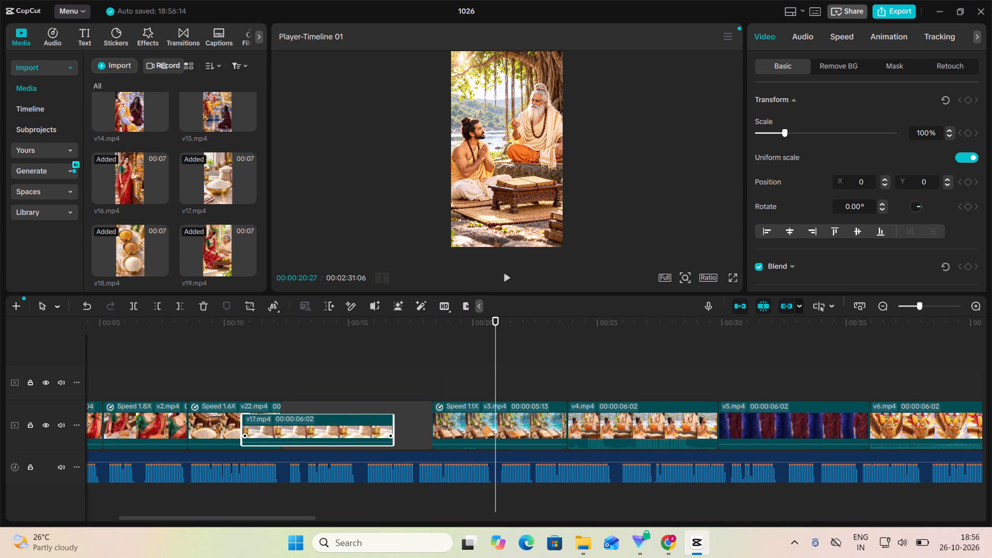
# Play from clip v17's start into v3 to check the narration, and set v17's speed to 1.86x.
pyautogui.click(290, 373)
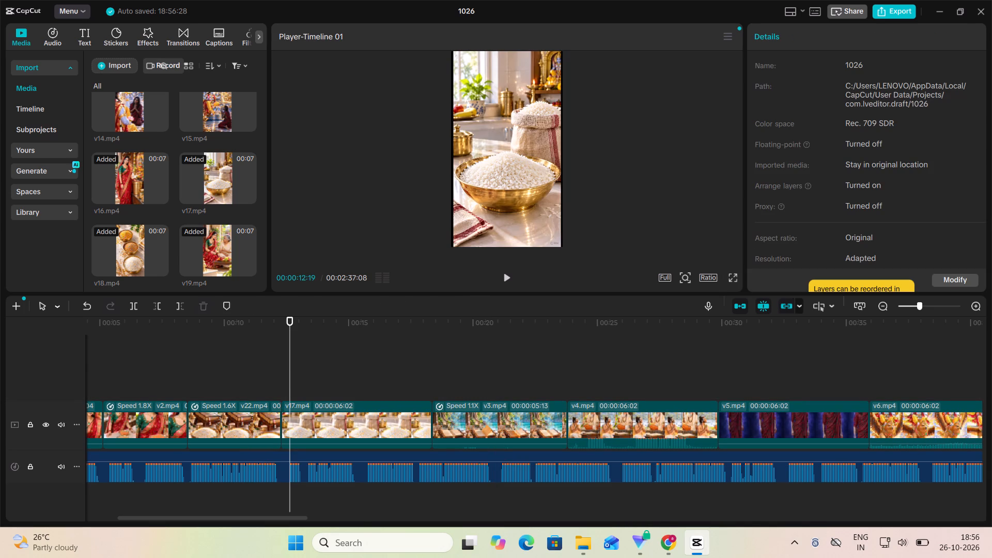
pyautogui.moveTo(494, 276); pyautogui.dragTo(516, 277)
pyautogui.click(501, 275)
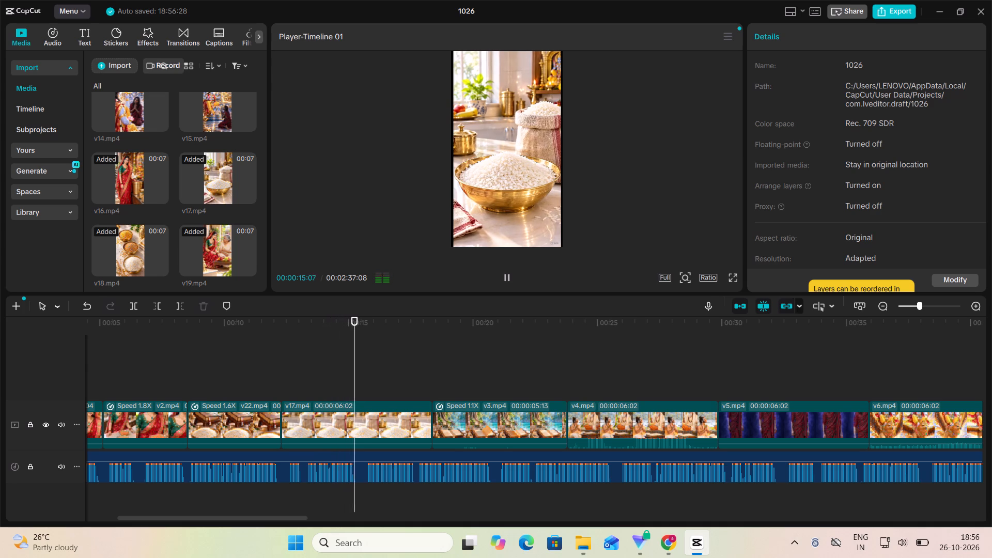
pyautogui.click(507, 277)
pyautogui.click(507, 277)
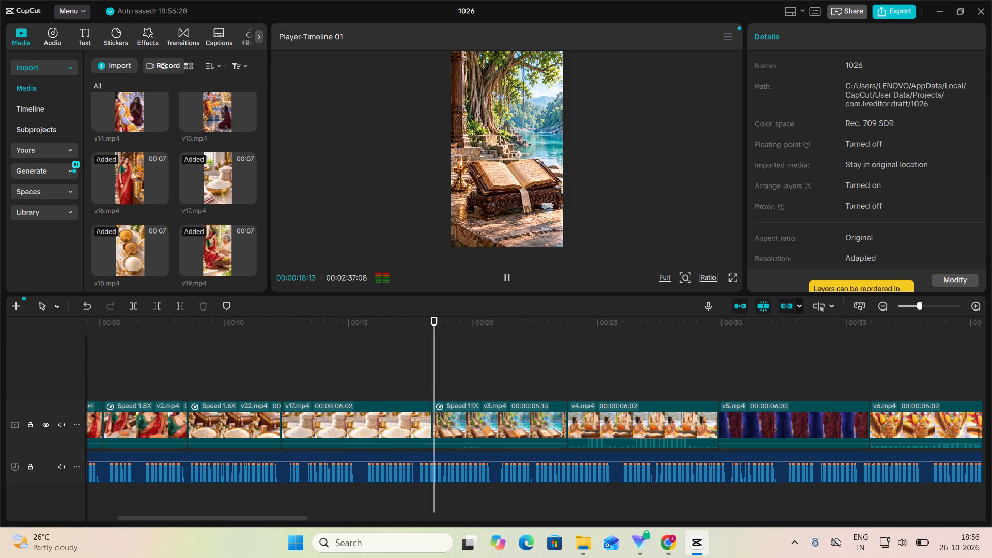
pyautogui.click(507, 277)
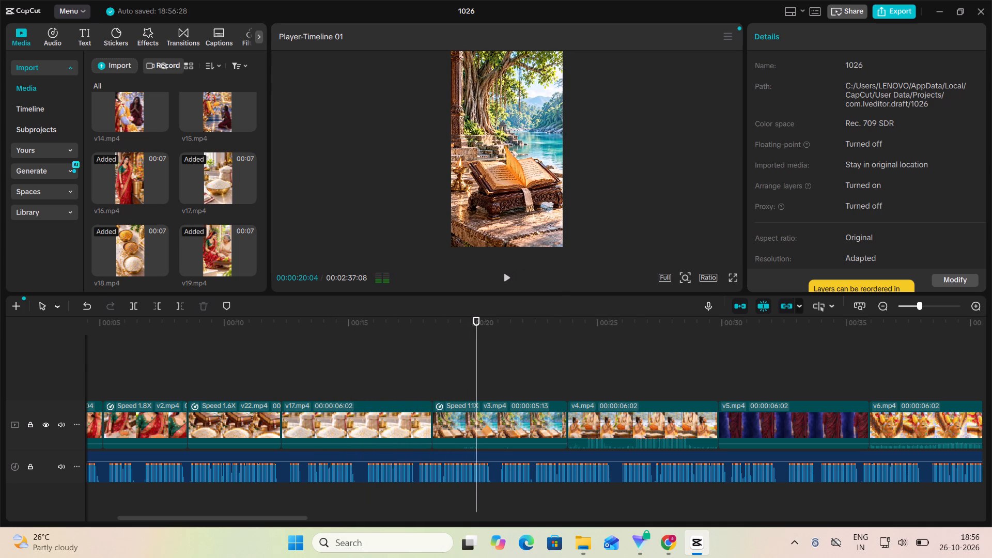
pyautogui.click(335, 416)
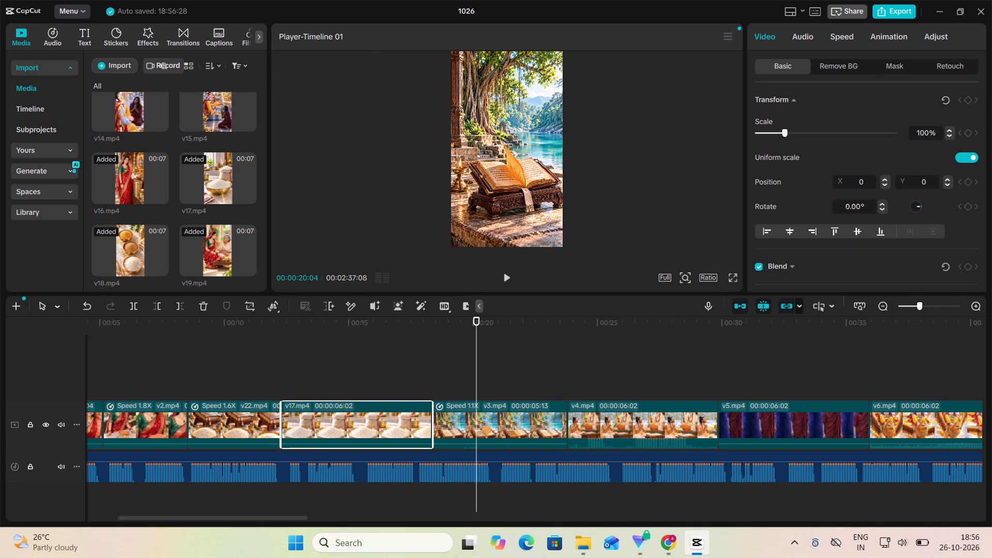
pyautogui.click(839, 36)
pyautogui.click(800, 117)
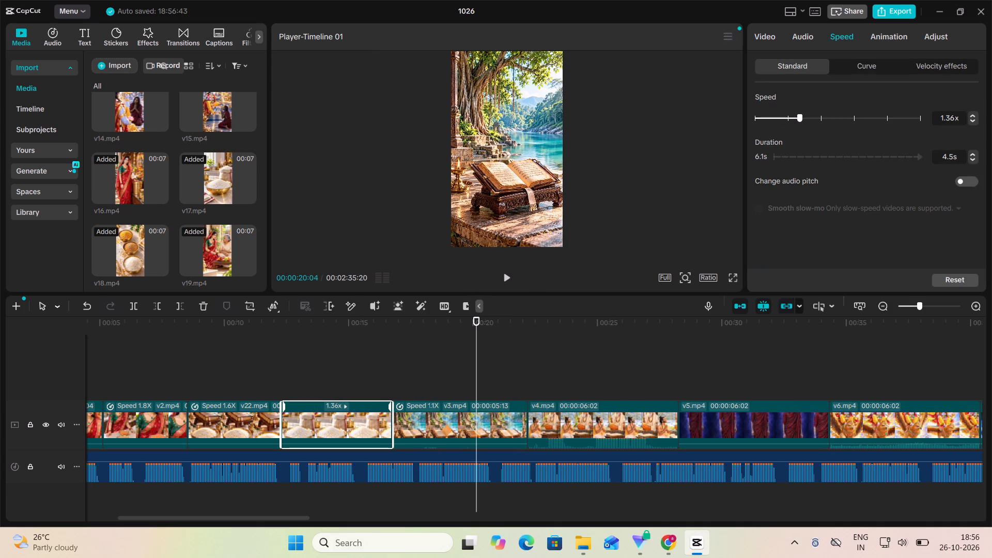
pyautogui.click(807, 115)
pyautogui.click(812, 115)
pyautogui.click(812, 115)
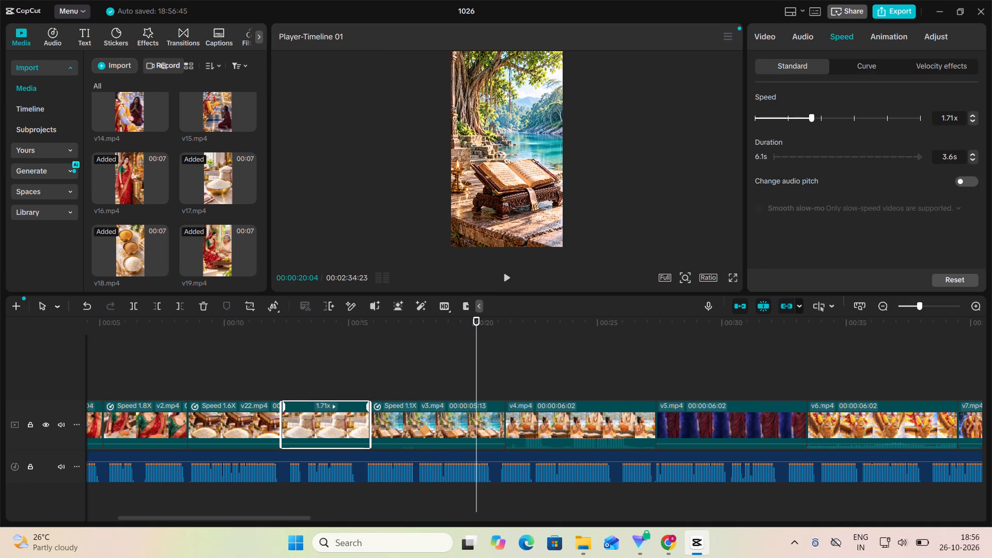
pyautogui.click(815, 114)
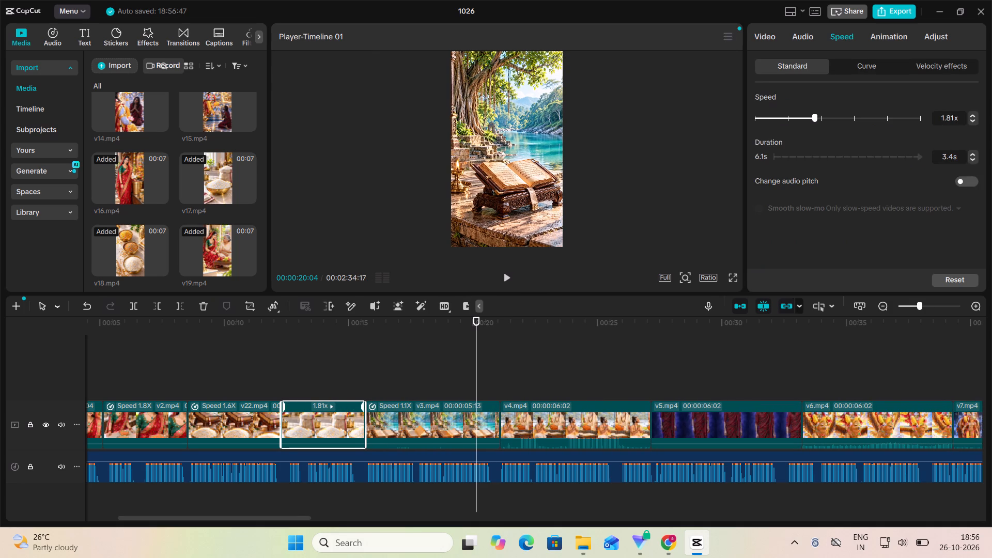
pyautogui.click(816, 113)
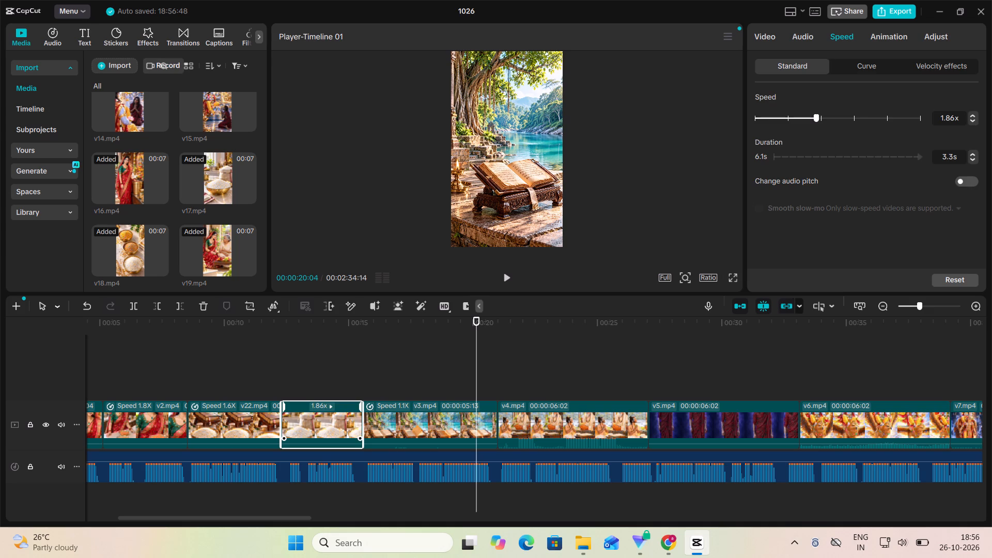
# Play from the middle of clip v17 through v3 and into the later part of v4 to check the narration timing.
pyautogui.click(322, 383)
pyautogui.click(504, 286)
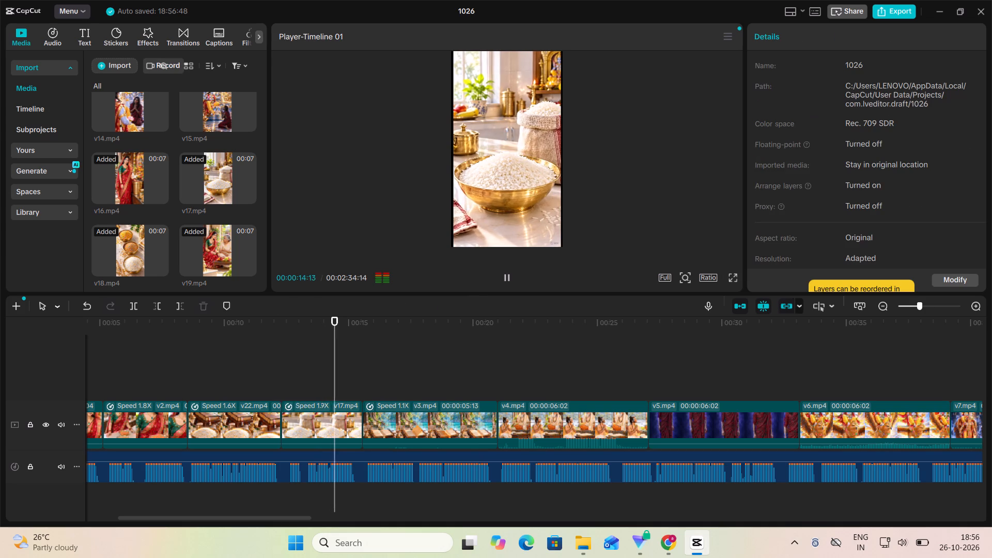
pyautogui.click(506, 277)
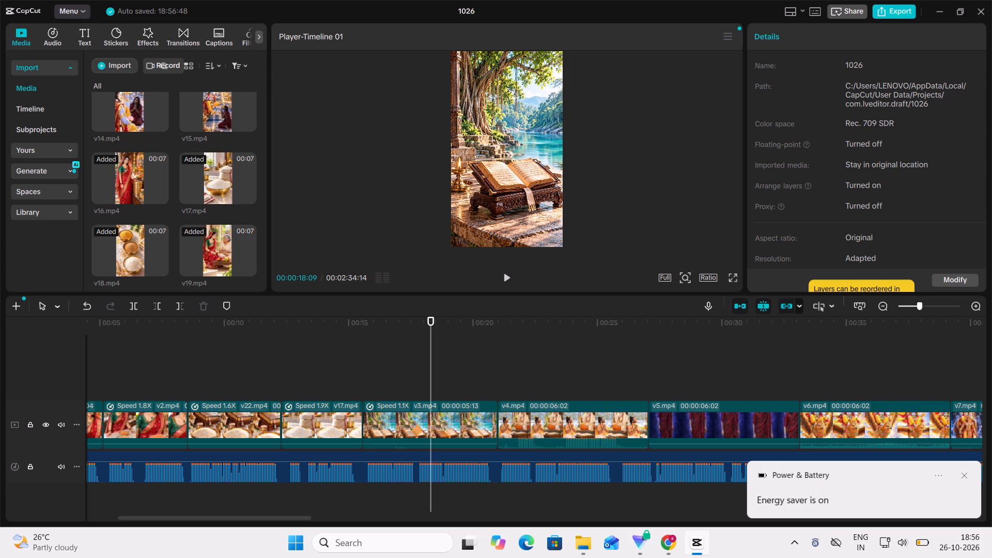
pyautogui.click(508, 280)
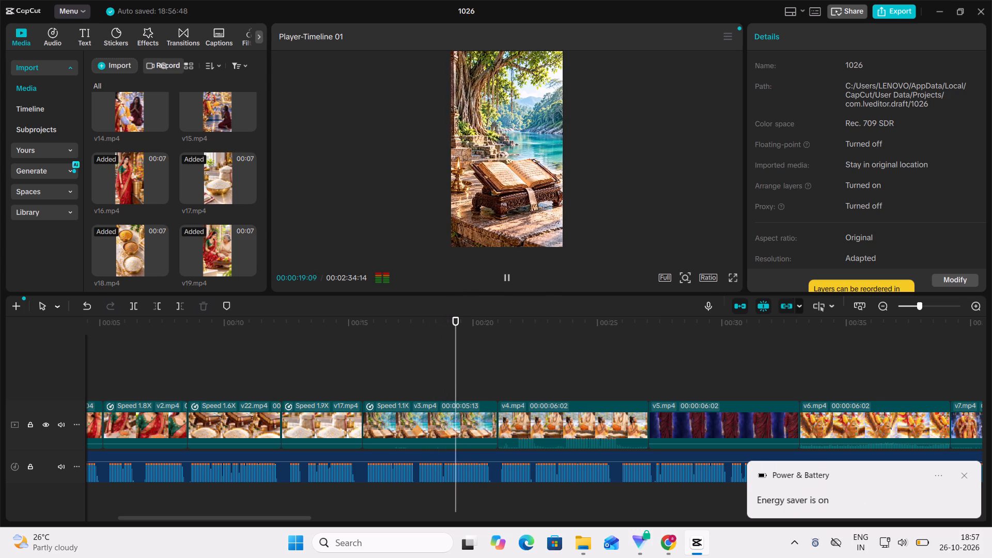
pyautogui.click(508, 279)
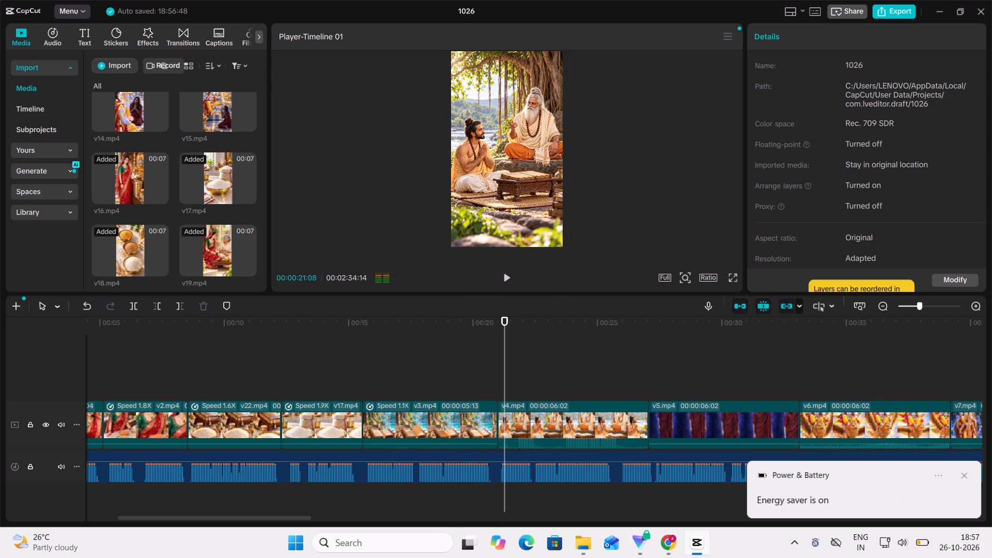
pyautogui.click(508, 279)
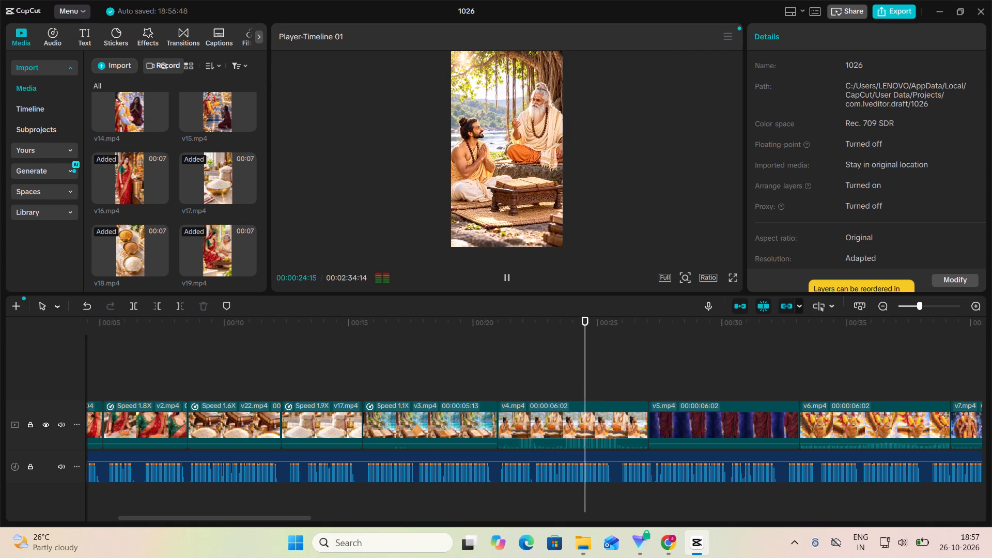
pyautogui.click(508, 279)
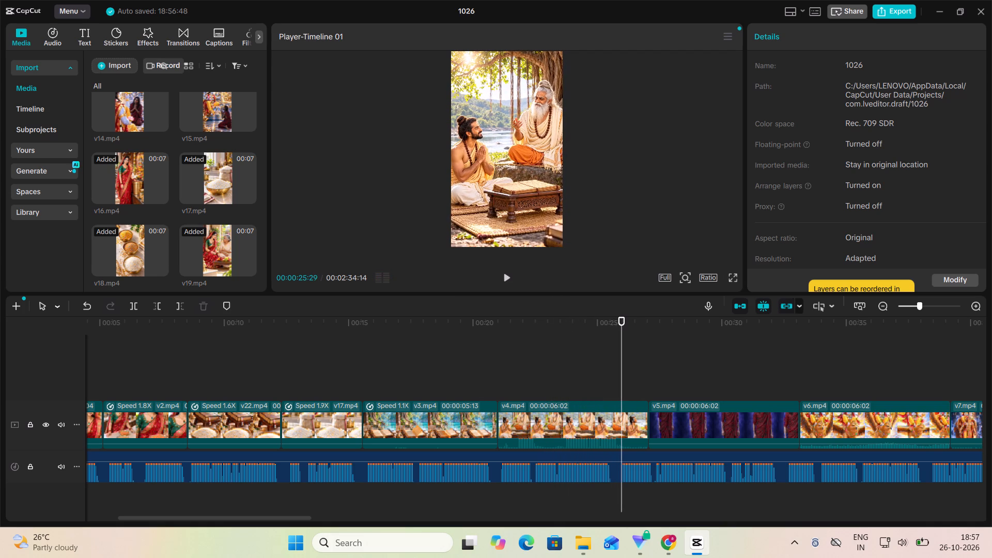
pyautogui.click(617, 384)
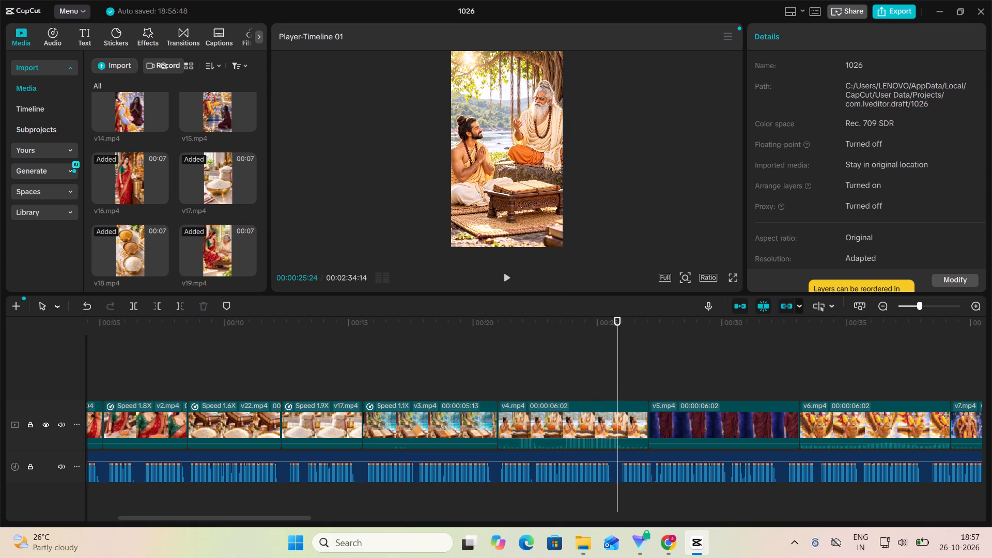
# Replay from the end of clip v3 into v4 and place the playhead at the narration pause, at about 00:00:25:21.
pyautogui.hscroll(-1, 429, 393)
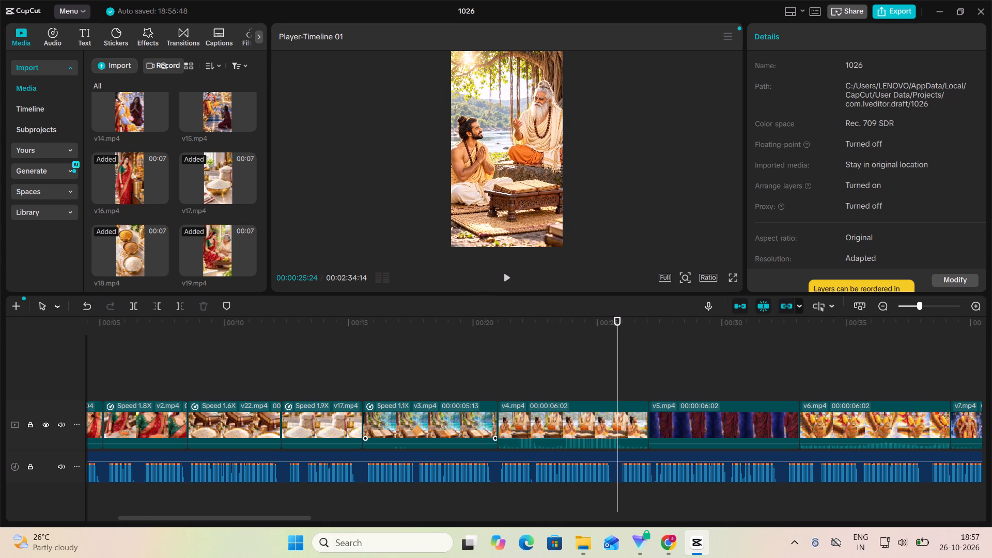
pyautogui.hscroll(-1, 429, 393)
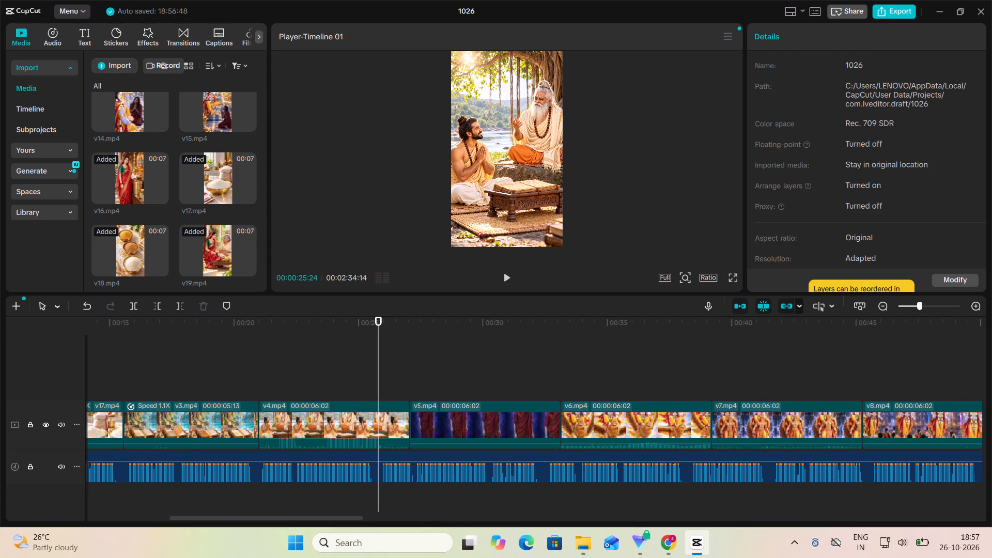
pyautogui.click(253, 368)
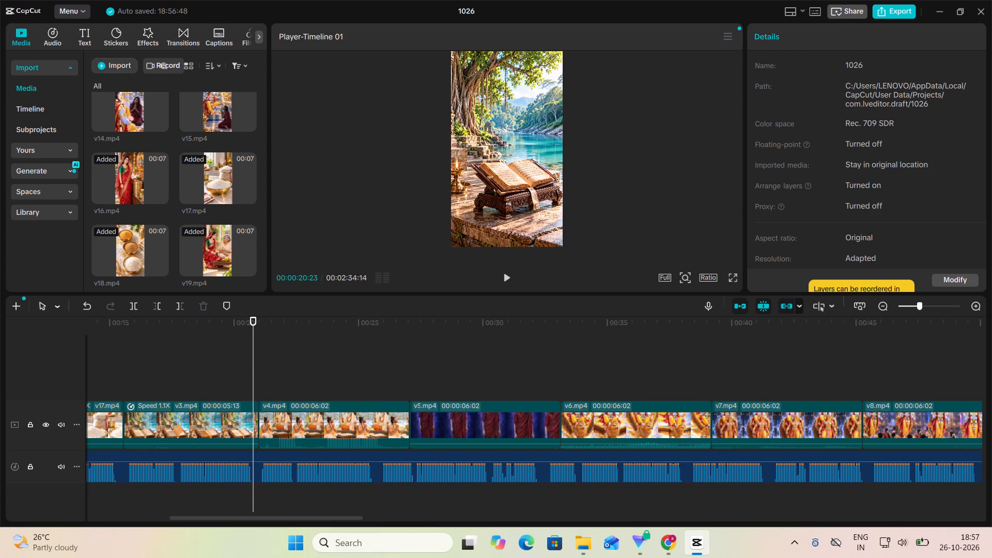
pyautogui.click(505, 281)
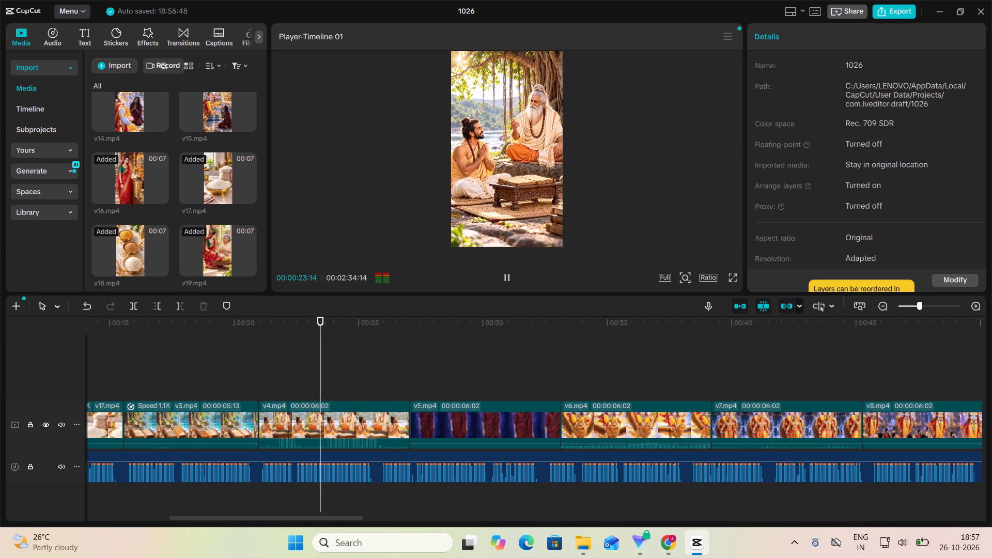
pyautogui.click(505, 281)
pyautogui.click(503, 278)
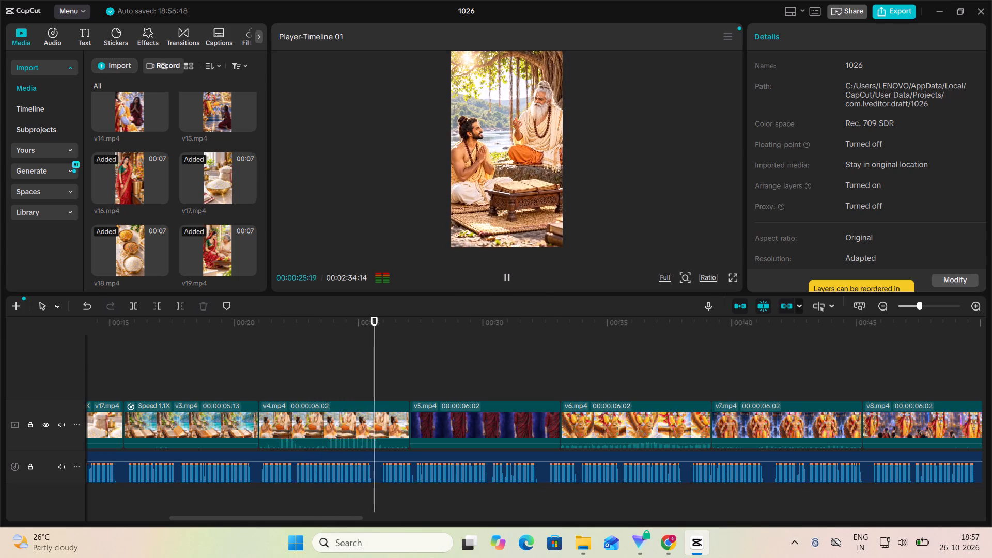
pyautogui.click(505, 278)
pyautogui.click(370, 365)
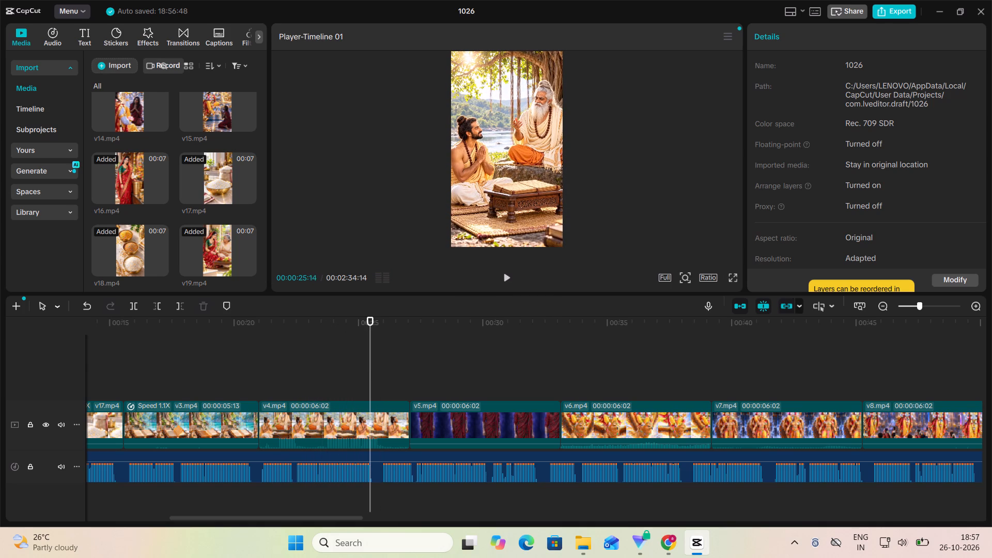
pyautogui.click(371, 371)
pyautogui.click(376, 376)
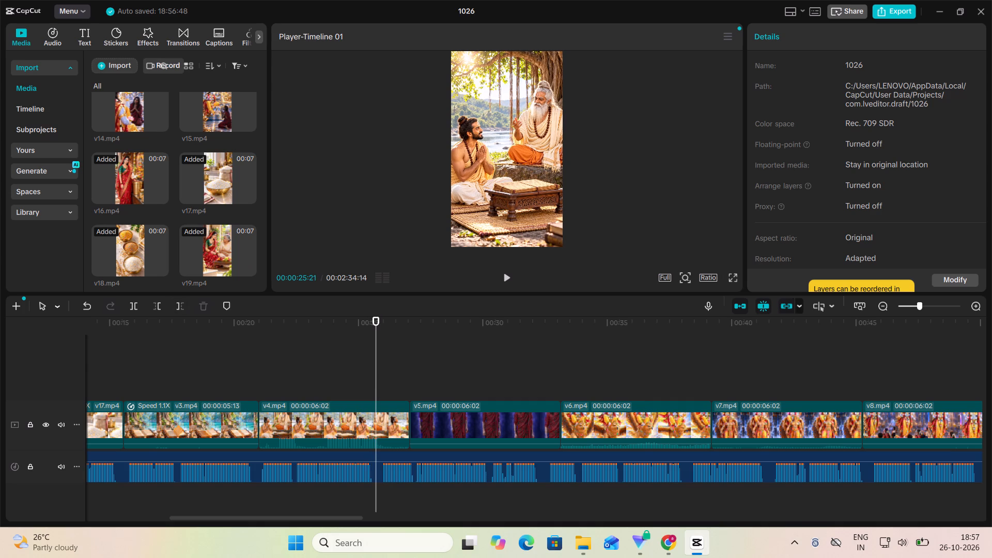
# Look through the imported clips from v2 to v25 for a shot that fits the narration at the playhead.
pyautogui.scroll(-4, 119, 156)
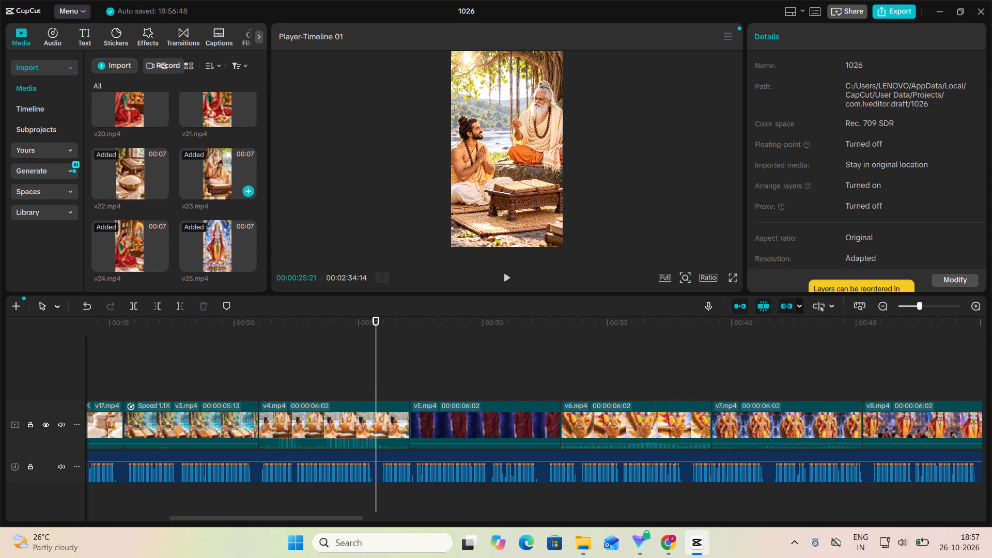
pyautogui.scroll(4, 172, 112)
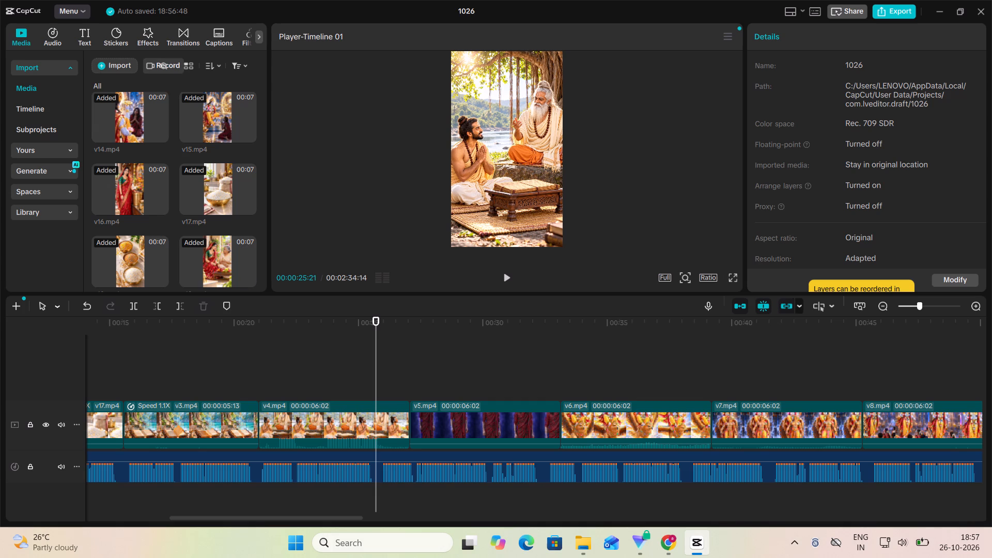
pyautogui.scroll(5, 190, 176)
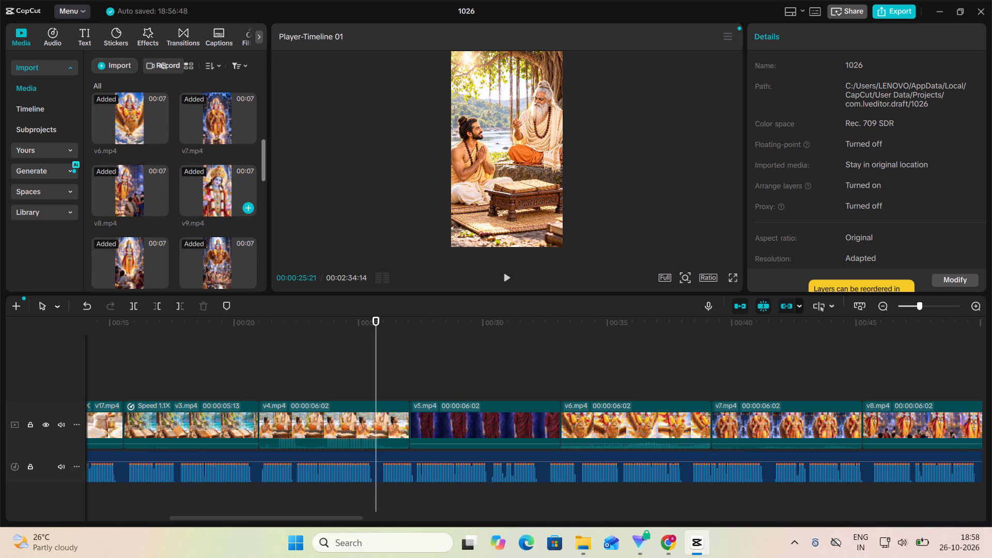
pyautogui.scroll(4, 190, 175)
pyautogui.scroll(-2, 190, 175)
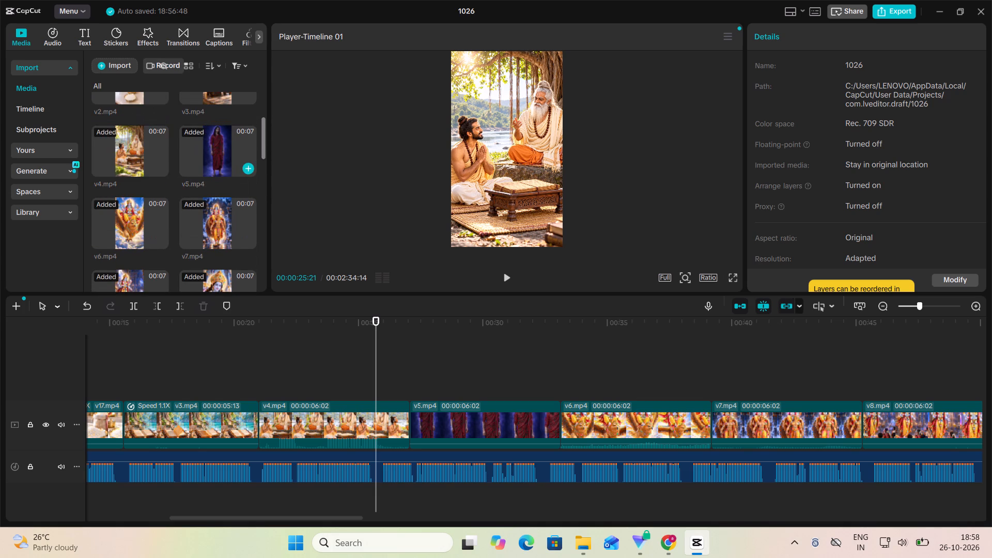
pyautogui.scroll(1, 222, 150)
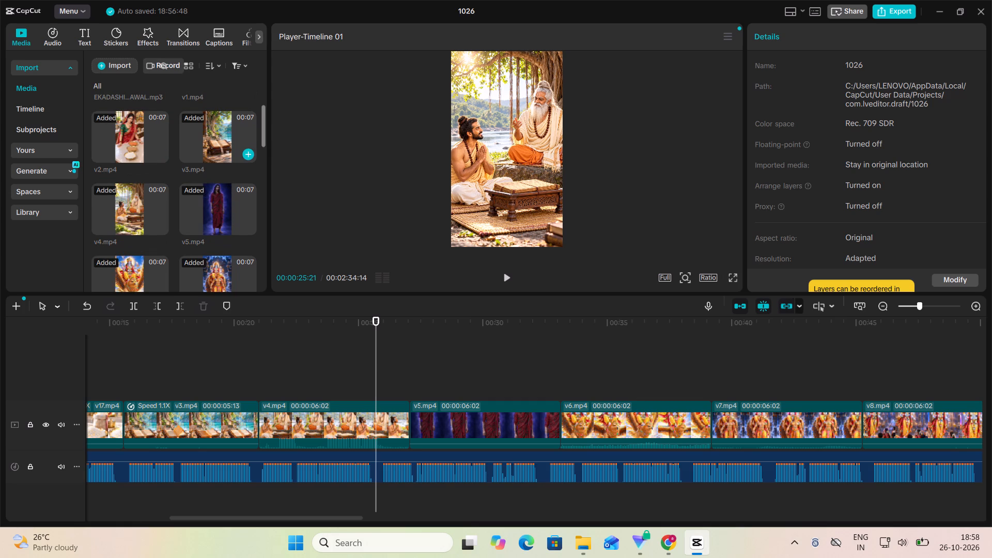
pyautogui.scroll(-1, 190, 175)
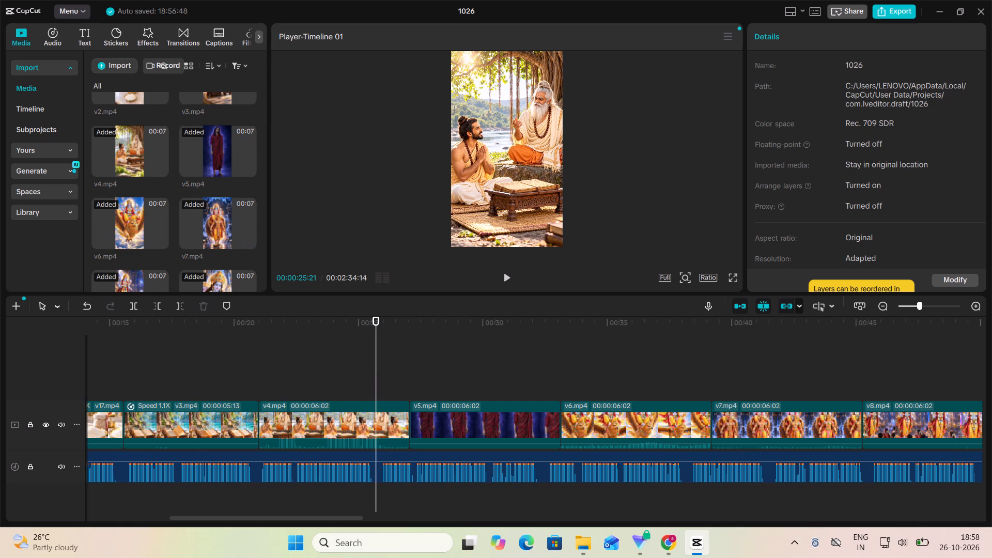
# Split clip v4 at 00:00:25:28 and move its short tail piece between v3 and the rest of v4.
pyautogui.click(382, 377)
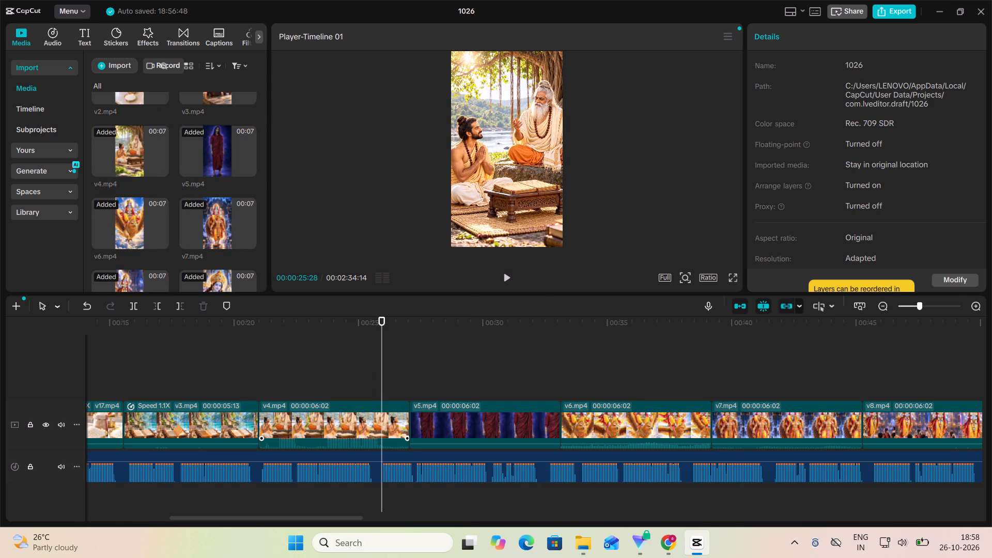
pyautogui.click(397, 426)
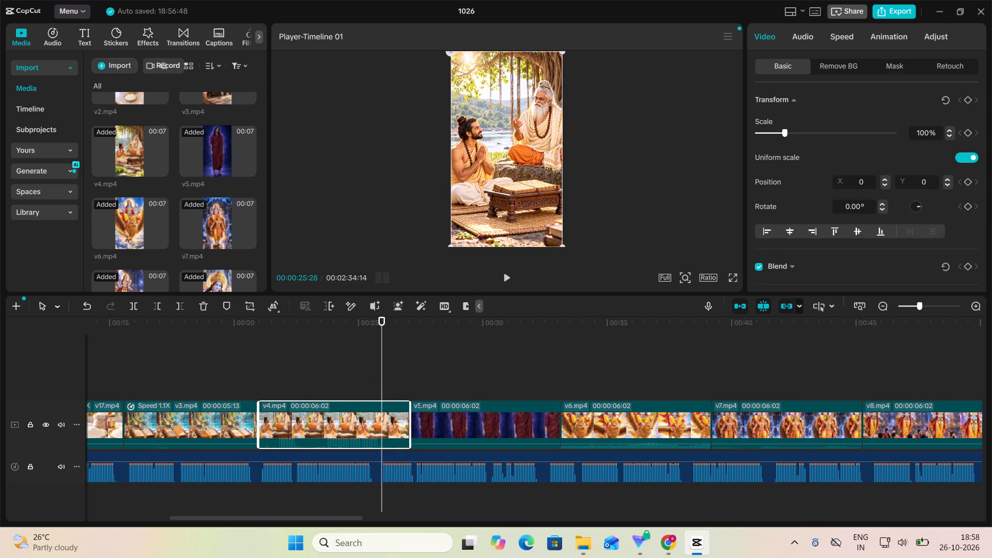
pyautogui.click(133, 308)
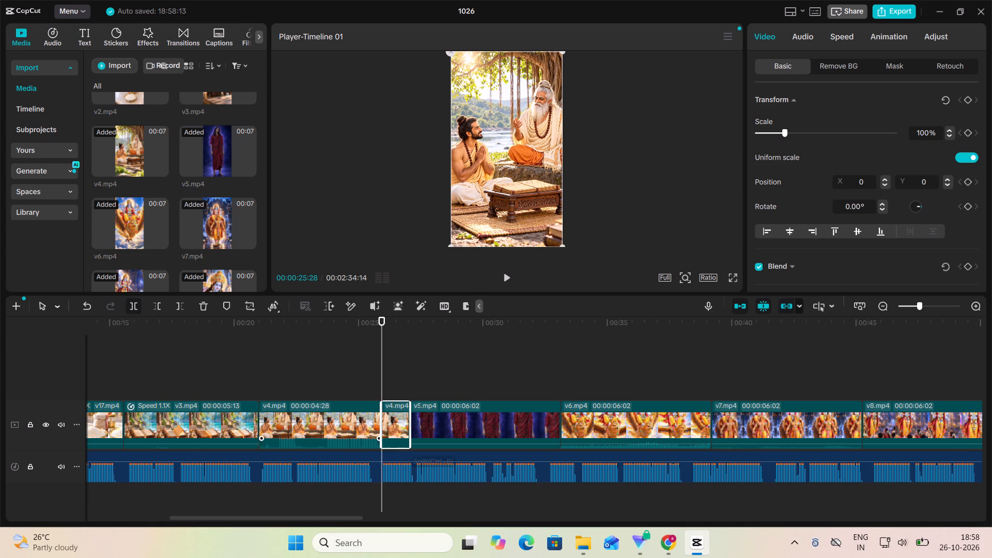
pyautogui.moveTo(393, 429); pyautogui.dragTo(253, 407)
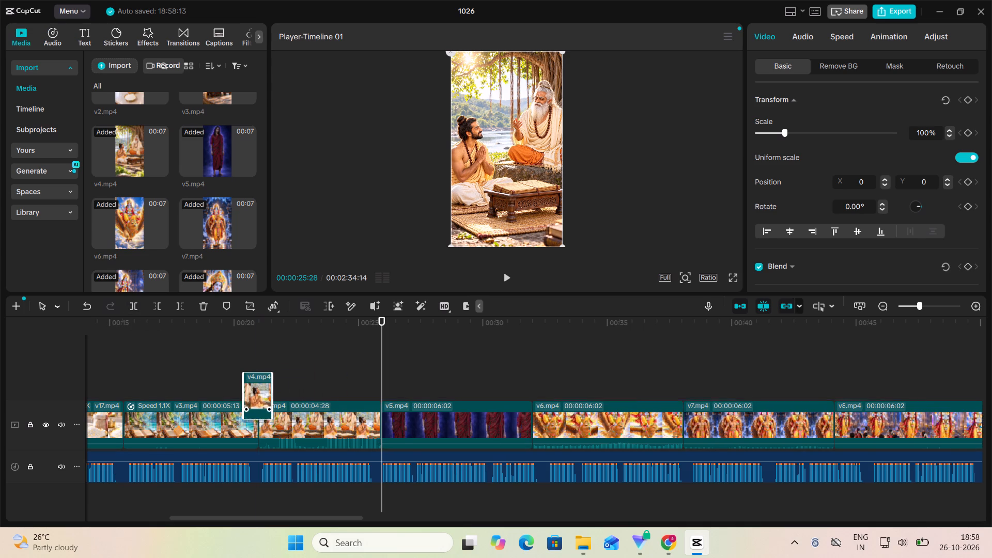
pyautogui.moveTo(253, 407); pyautogui.dragTo(258, 419)
pyautogui.click(269, 419)
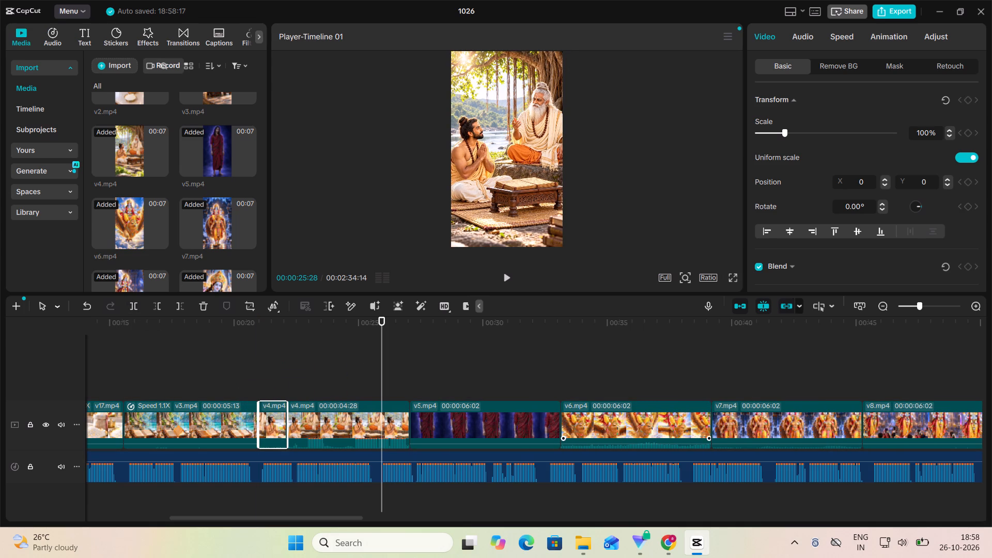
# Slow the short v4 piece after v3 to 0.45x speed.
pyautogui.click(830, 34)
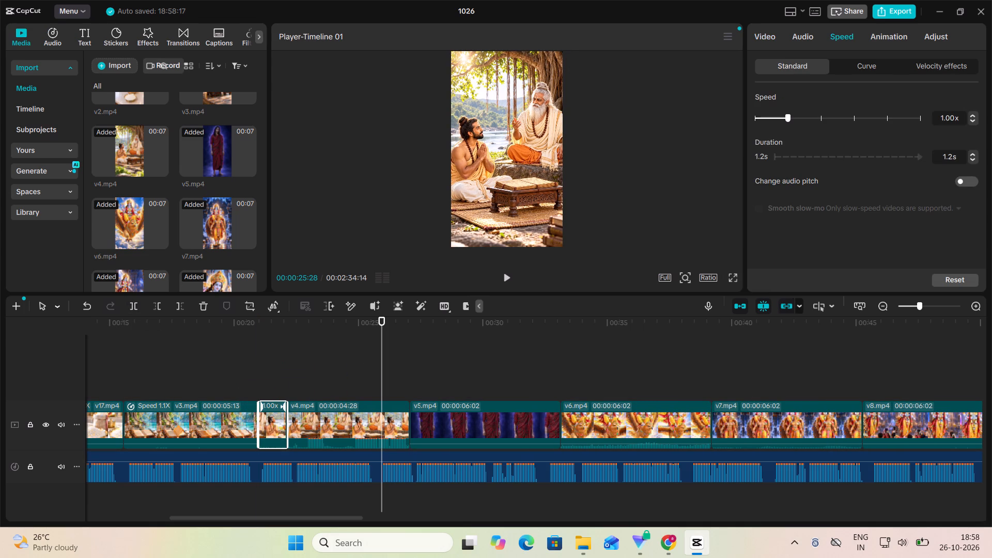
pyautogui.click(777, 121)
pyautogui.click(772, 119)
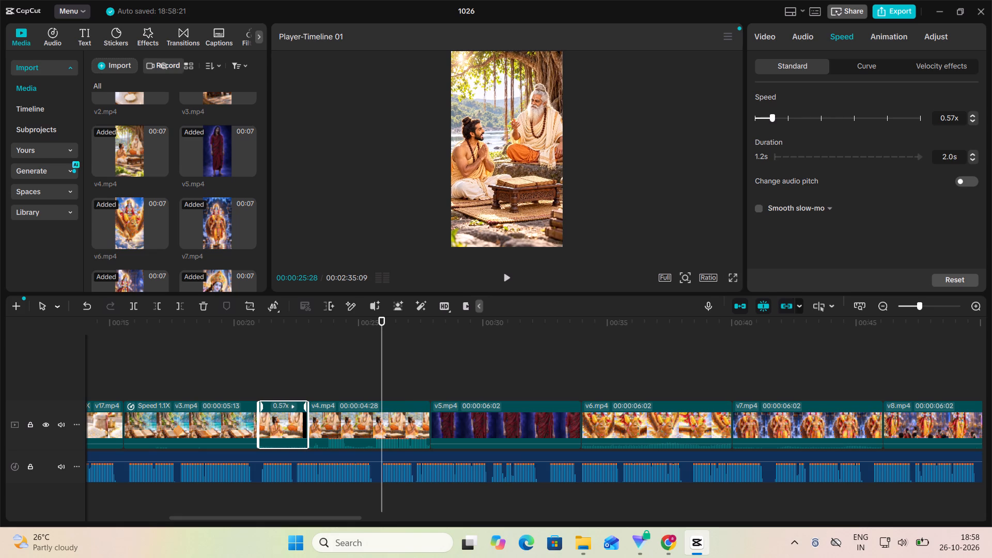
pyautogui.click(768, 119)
# Play from the end of v3 through both v4 pieces into v5, and replay the first v4 piece to check the narration.
pyautogui.click(255, 378)
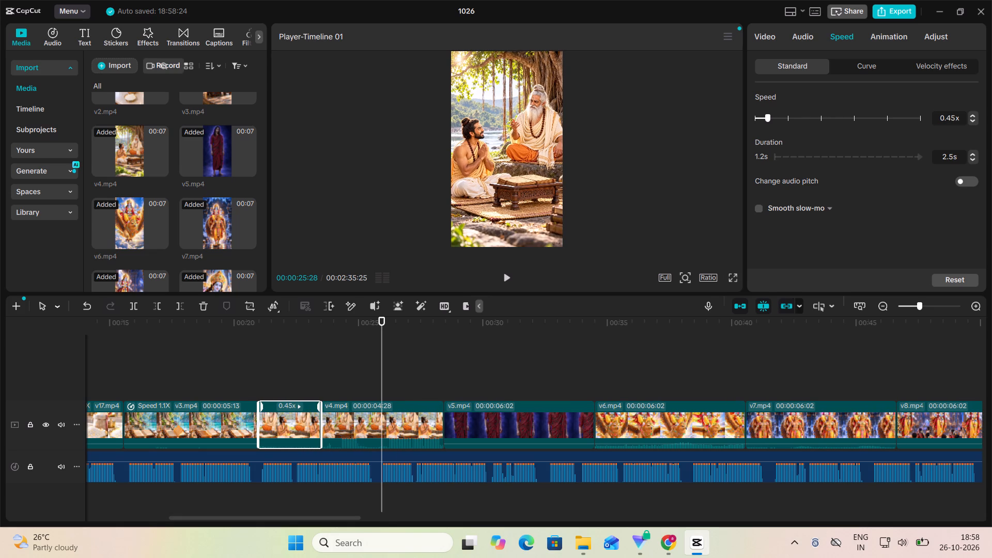
pyautogui.click(507, 276)
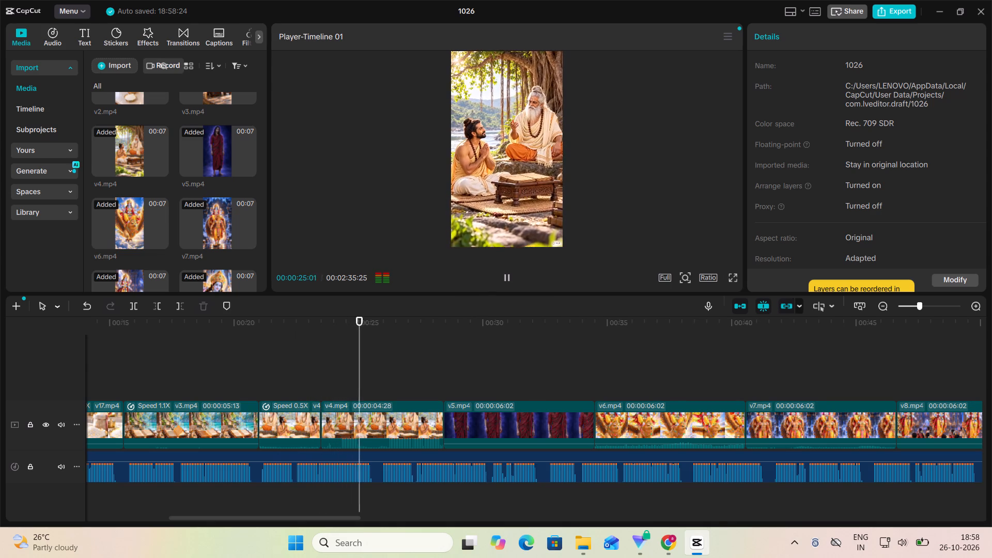
pyautogui.press('Down')
pyautogui.moveTo(560, 0); pyautogui.dragTo(557, 22)
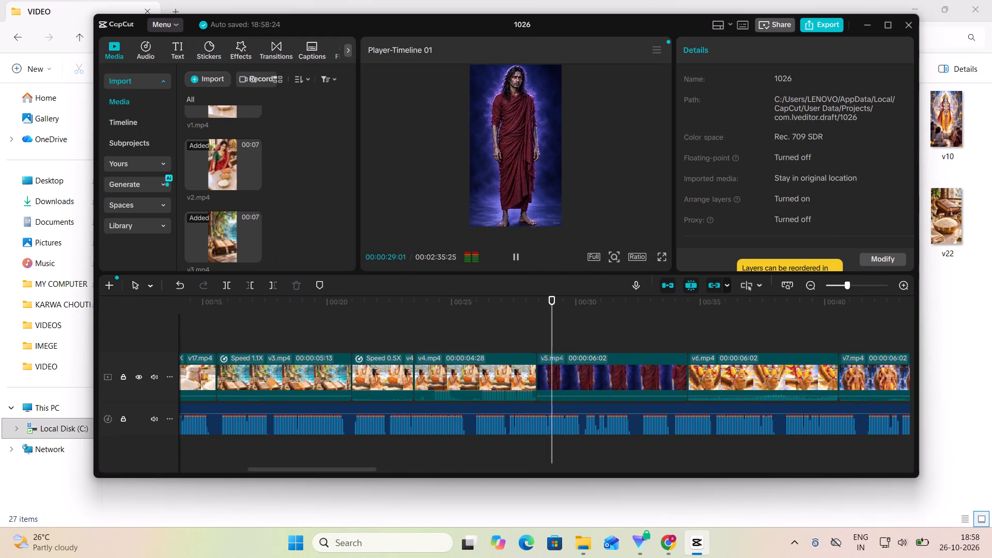
pyautogui.click(887, 28)
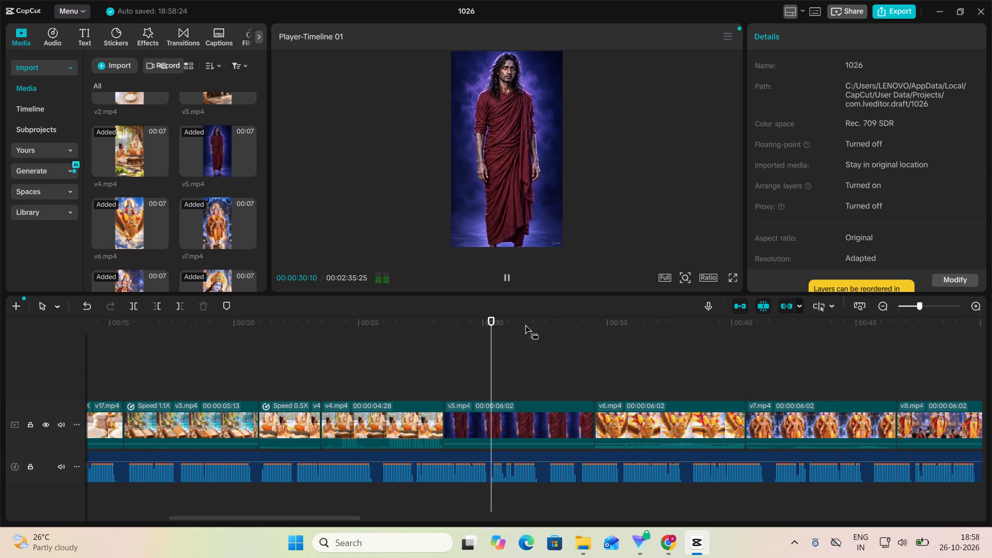
pyautogui.click(510, 276)
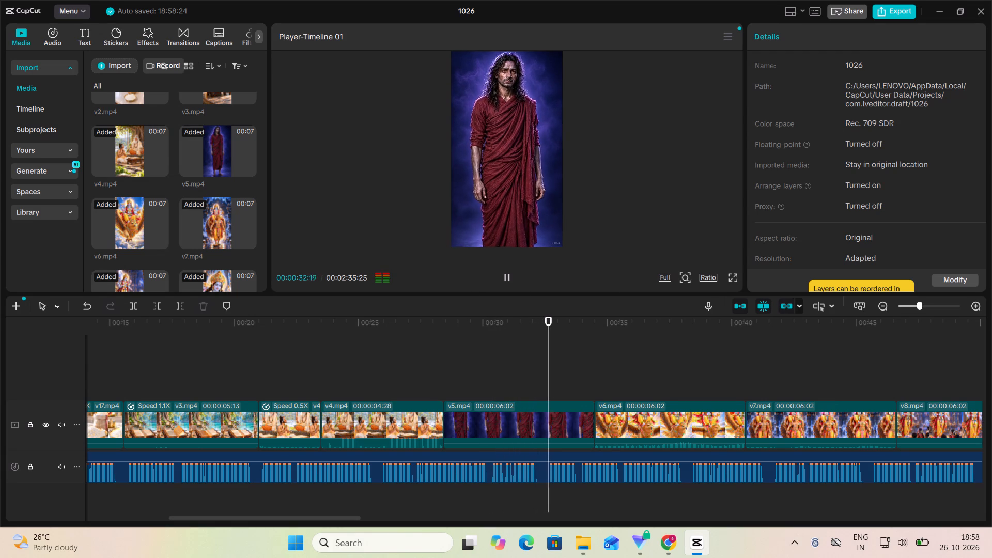
pyautogui.click(252, 379)
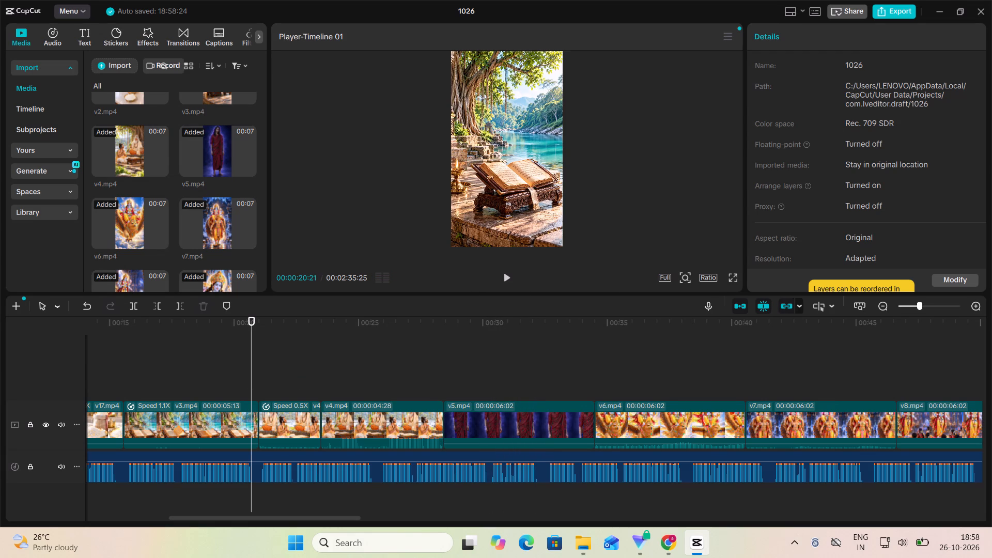
pyautogui.click(508, 280)
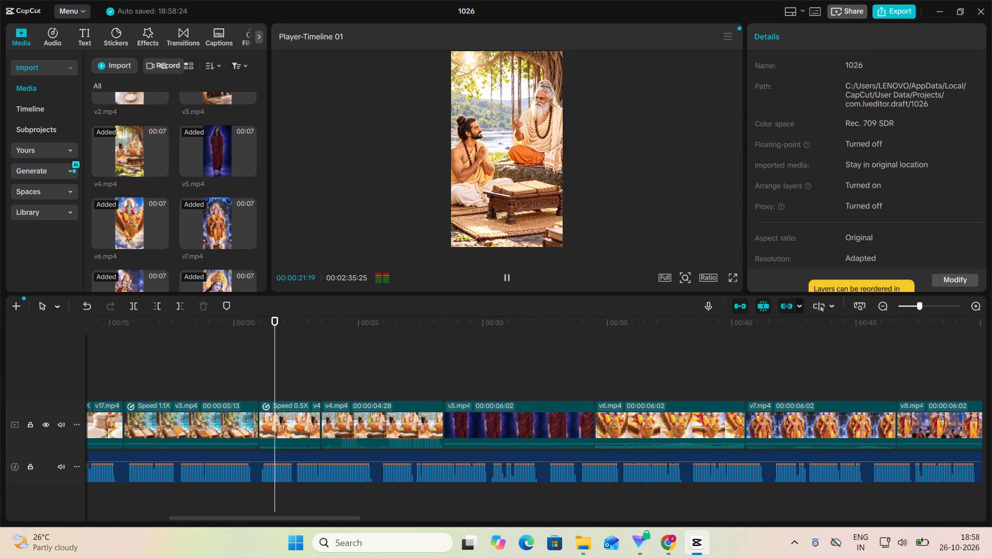
pyautogui.click(508, 278)
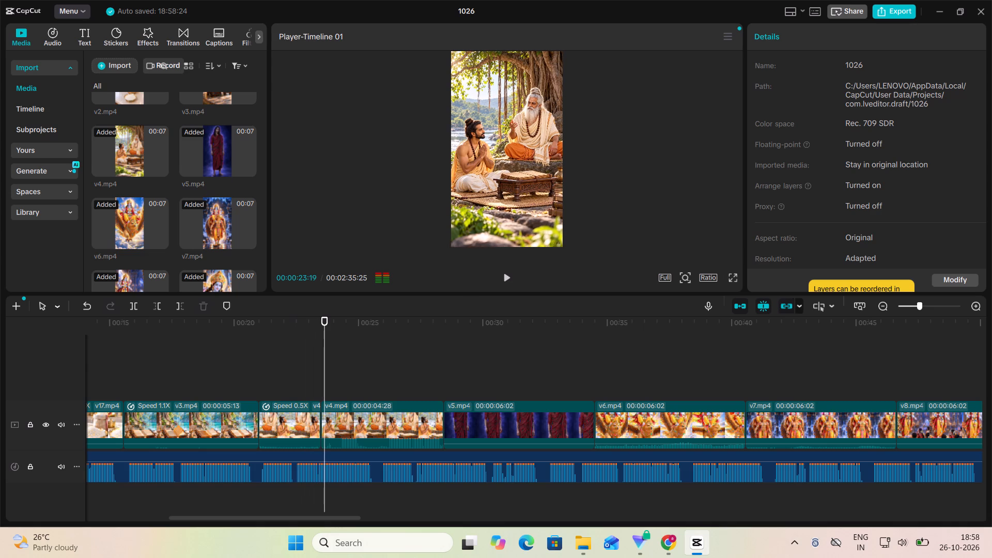
# Split the narration audio at 00:00:23:15, at the boundary between the two v4 pieces.
pyautogui.click(319, 393)
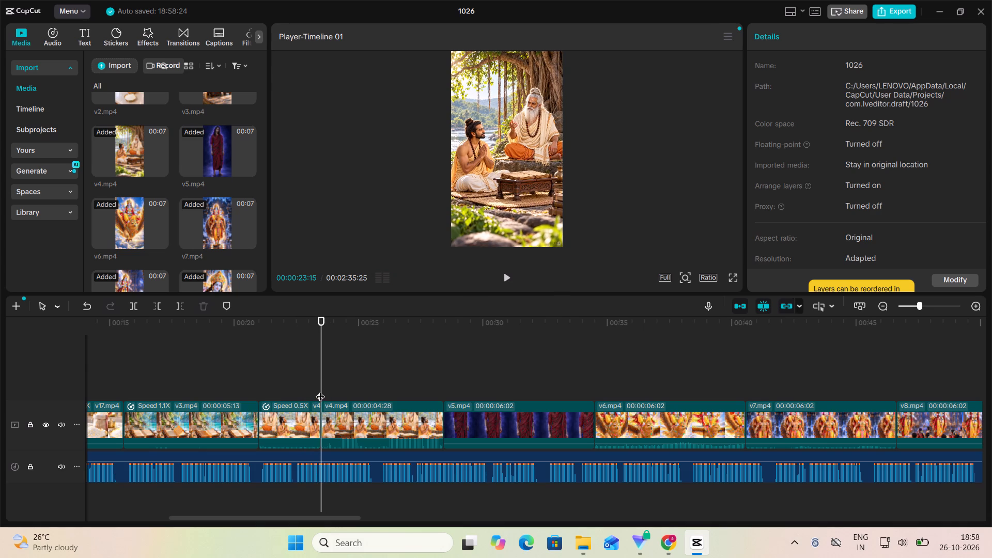
pyautogui.click(320, 390)
pyautogui.click(318, 391)
pyautogui.click(319, 380)
pyautogui.click(317, 381)
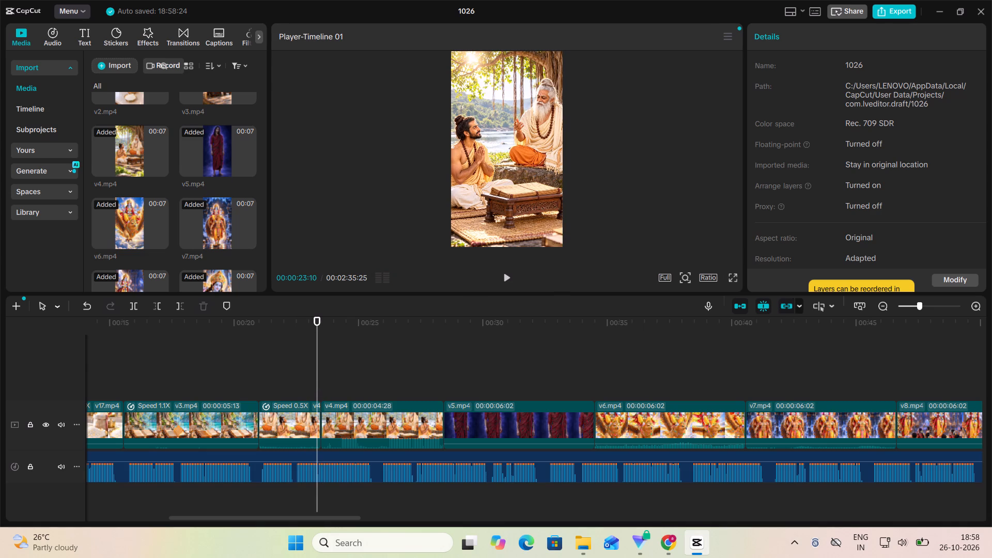
pyautogui.click(320, 381)
pyautogui.click(322, 462)
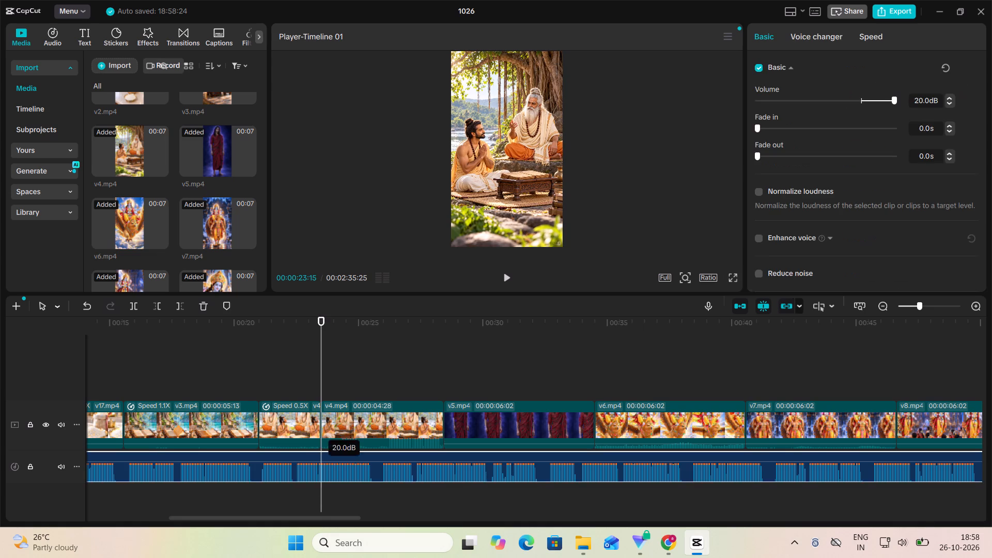
pyautogui.click(135, 305)
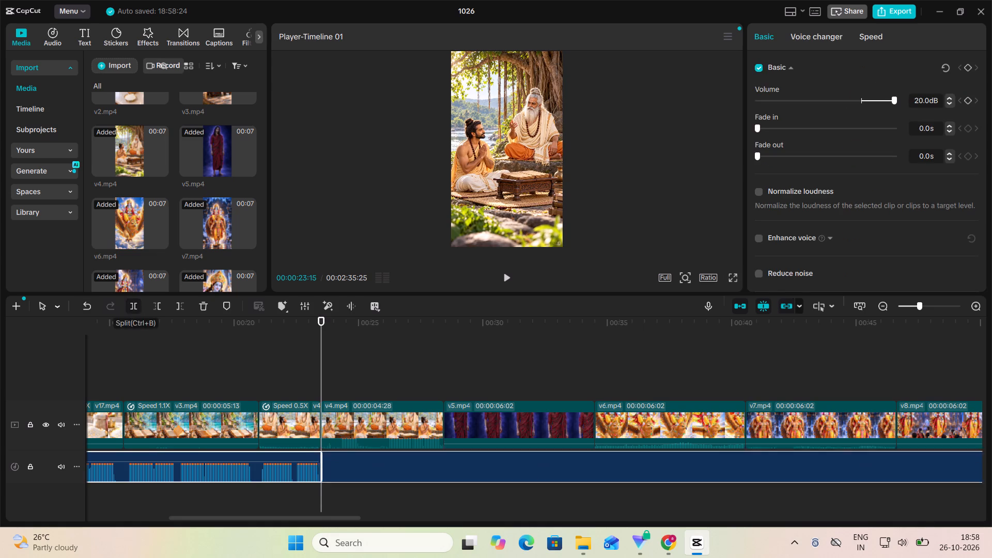
# Trim the start of the later narration part to the pause near 00:00:25:21 and move that part to start at clip v5.
pyautogui.click(374, 474)
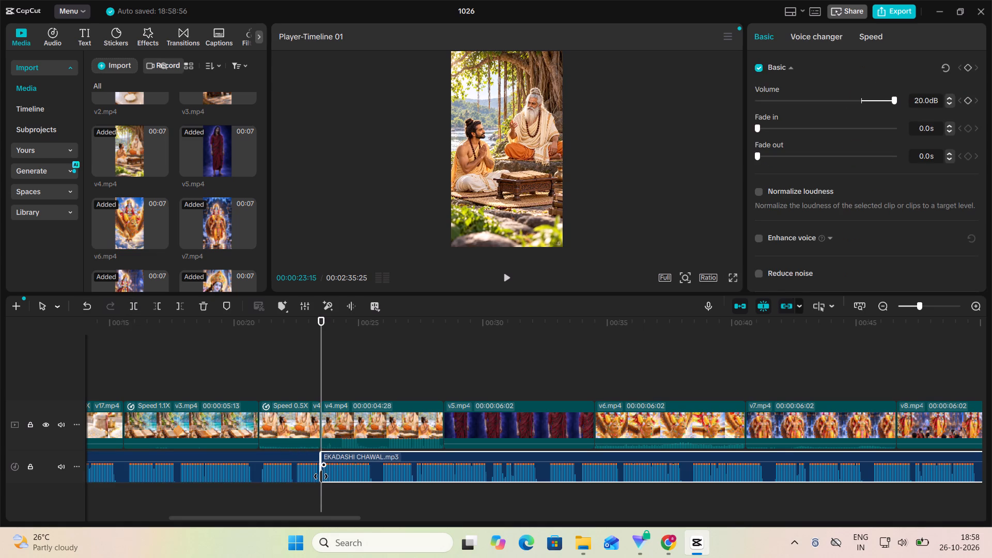
pyautogui.moveTo(321, 476); pyautogui.dragTo(378, 479)
pyautogui.moveTo(403, 478); pyautogui.dragTo(468, 481)
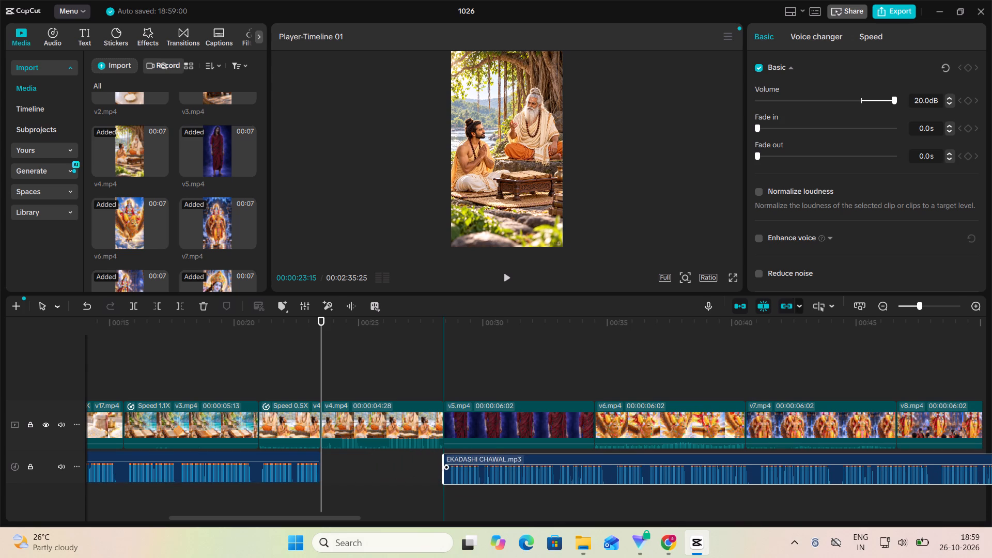
pyautogui.moveTo(468, 481); pyautogui.dragTo(468, 479)
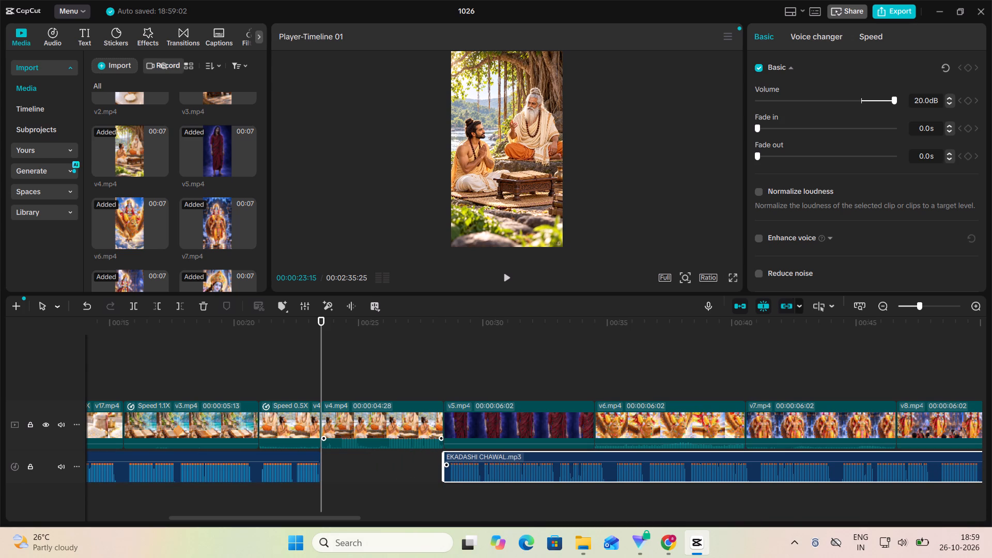
# Set the speed of the short v4 piece after v3 to 0.53x.
pyautogui.click(303, 429)
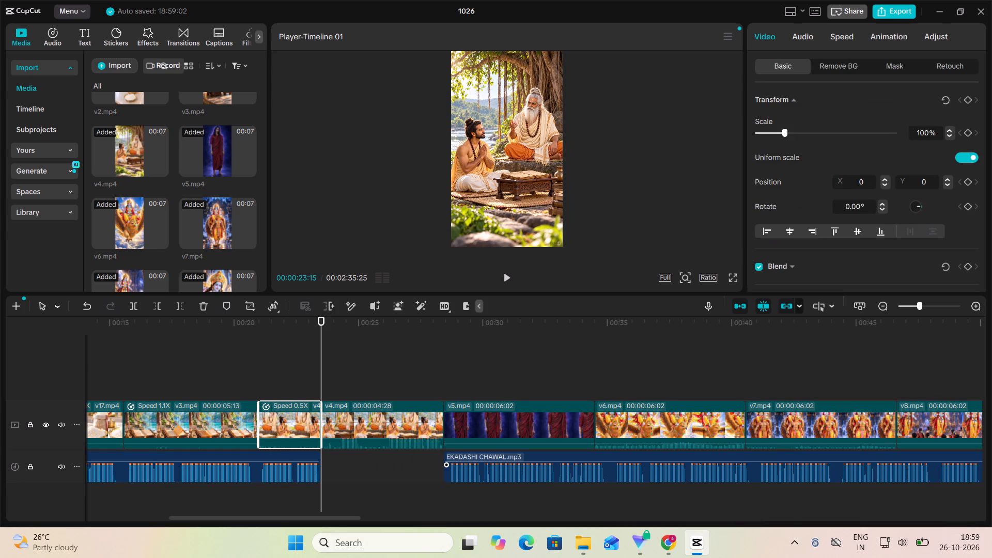
pyautogui.click(851, 37)
pyautogui.click(775, 118)
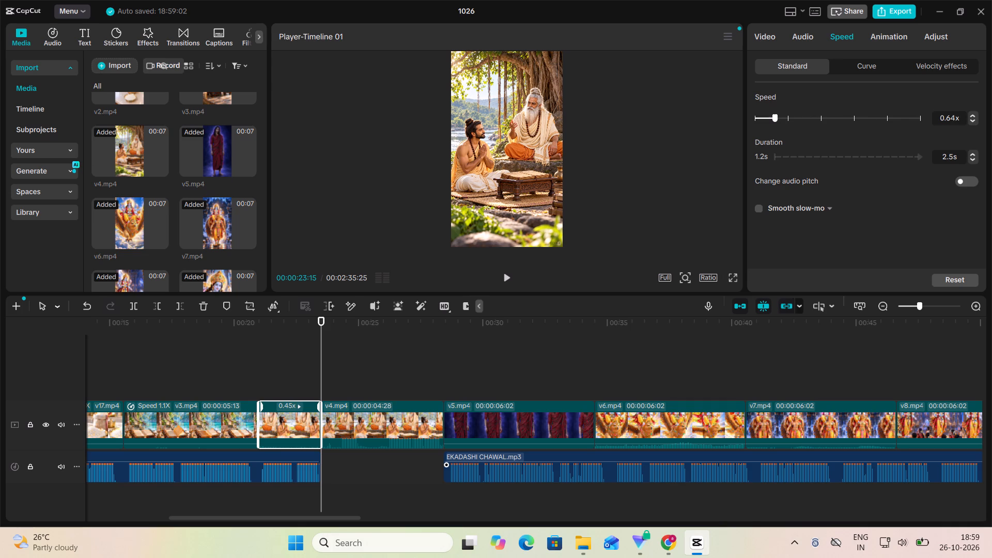
pyautogui.click(774, 118)
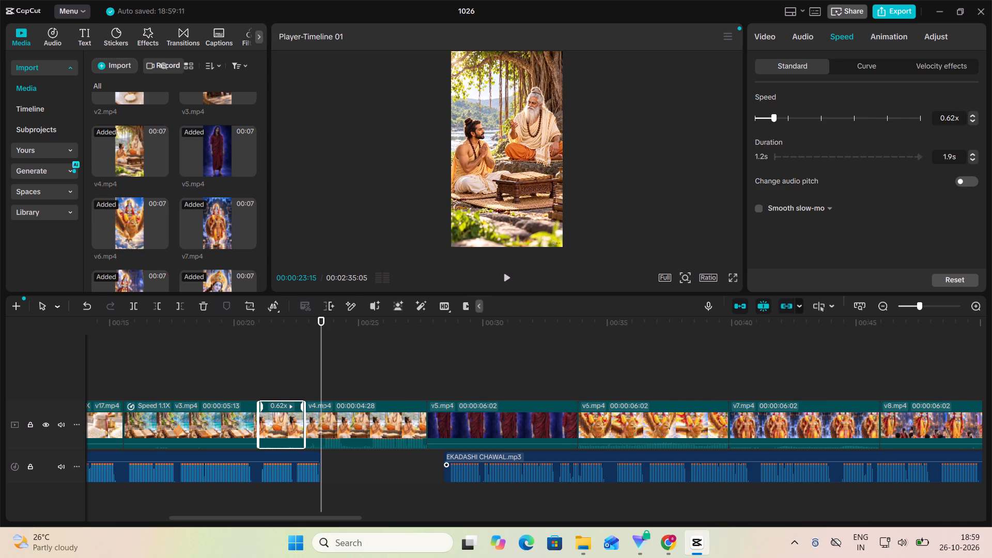
pyautogui.click(774, 118)
pyautogui.click(772, 118)
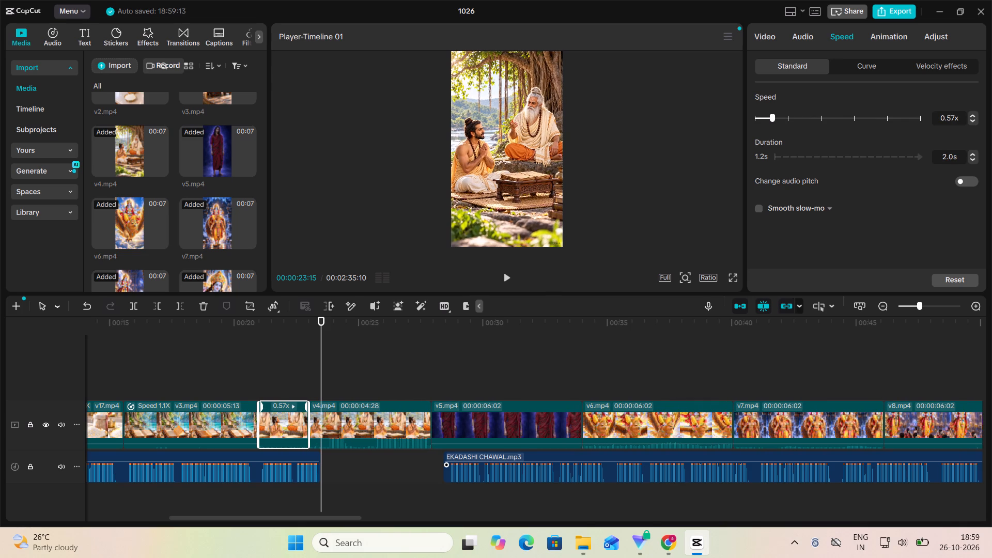
pyautogui.click(771, 118)
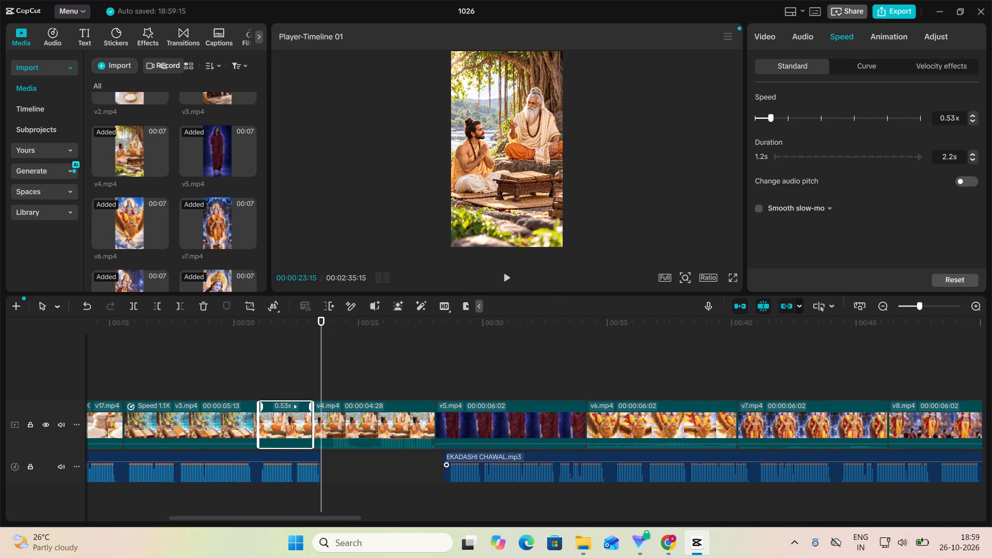
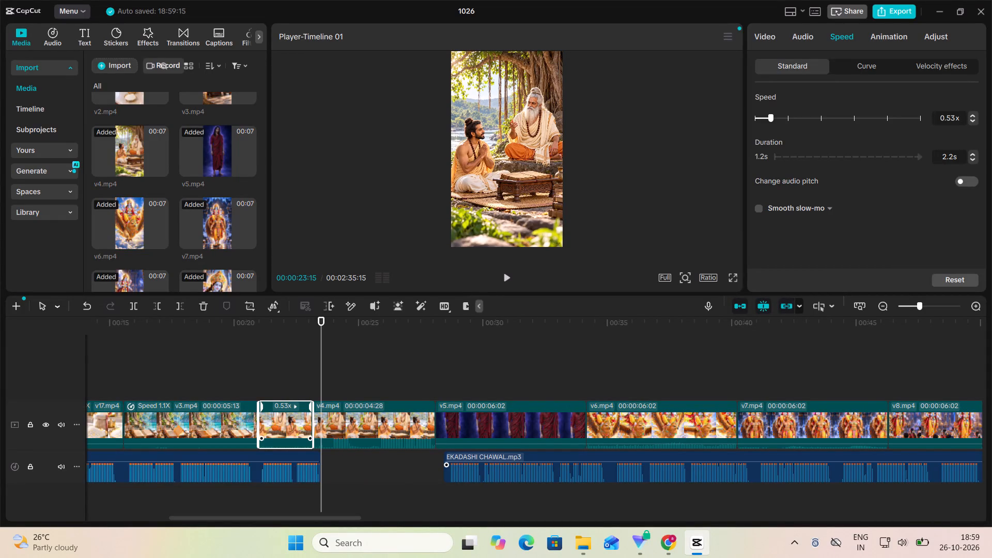
# Trim the end of the earlier narration part back to 00:00:23:10 and replay the passage across the two v4 pieces.
pyautogui.click(292, 374)
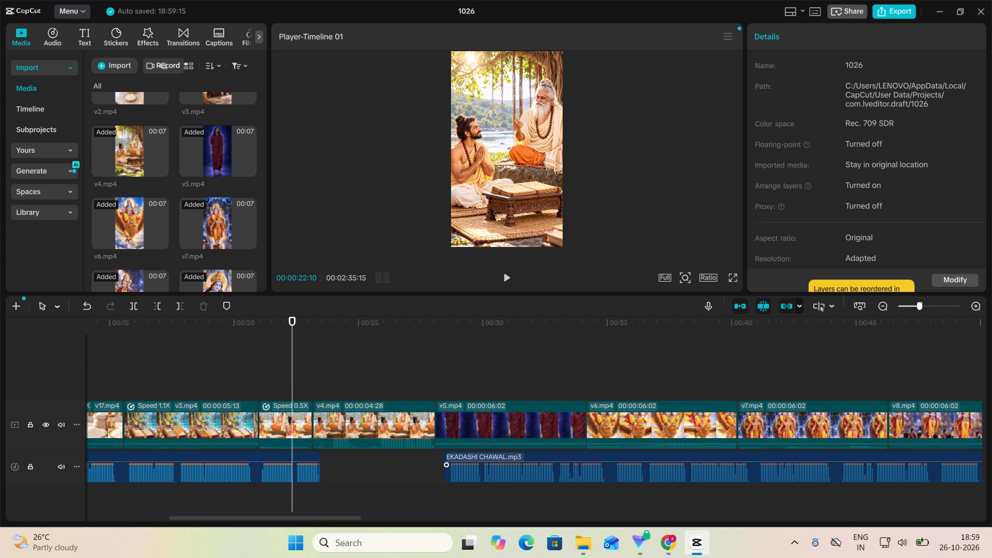
pyautogui.click(510, 277)
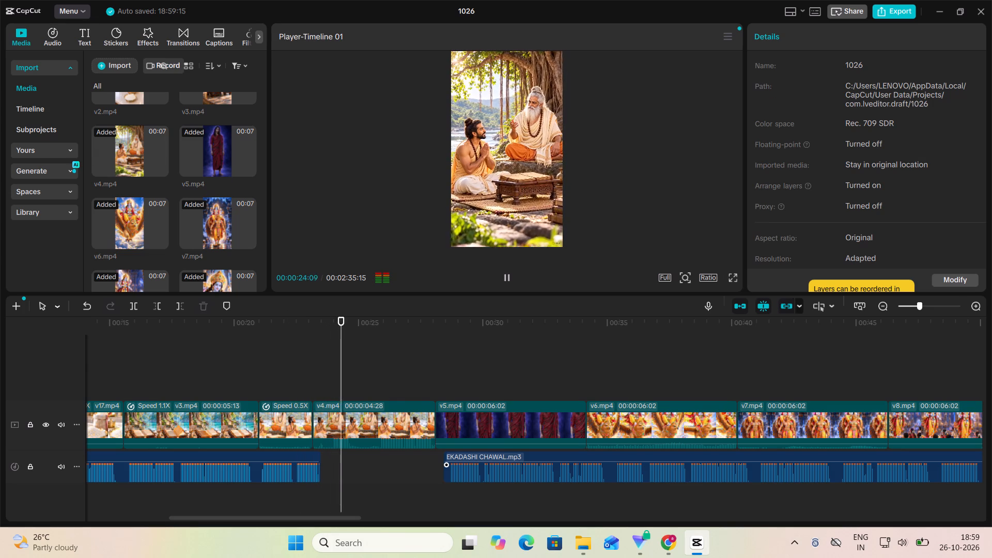
pyautogui.click(507, 277)
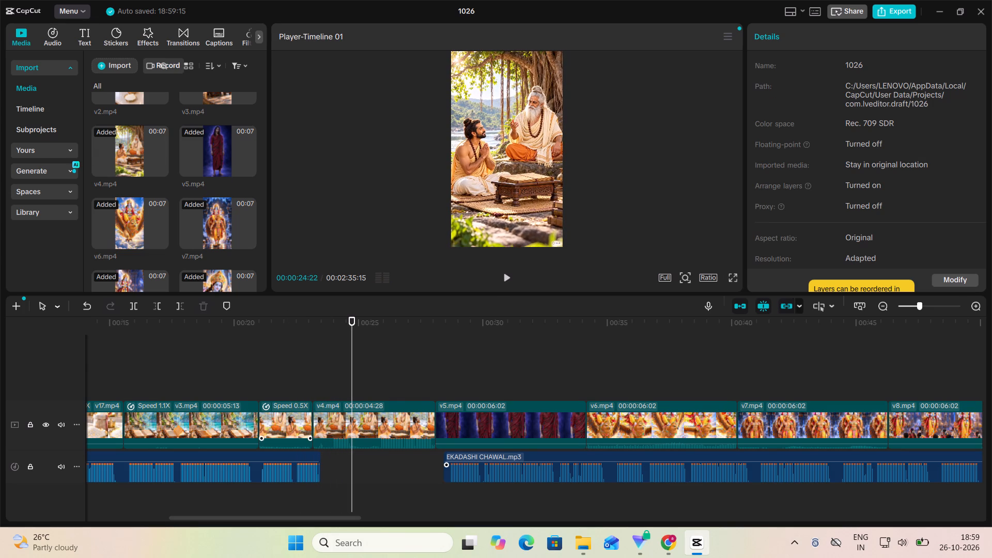
pyautogui.click(311, 476)
pyautogui.moveTo(321, 476); pyautogui.dragTo(321, 476)
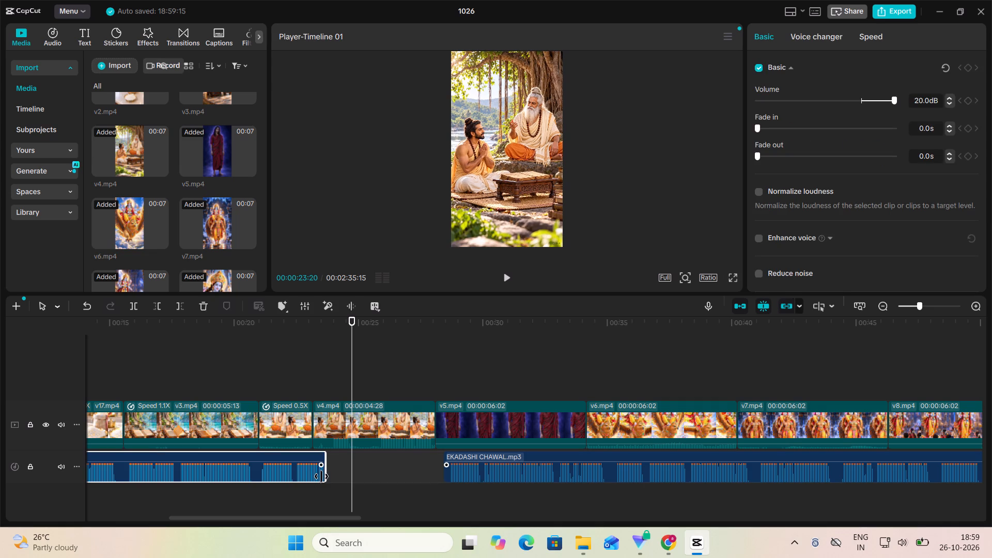
pyautogui.moveTo(321, 476); pyautogui.dragTo(314, 476)
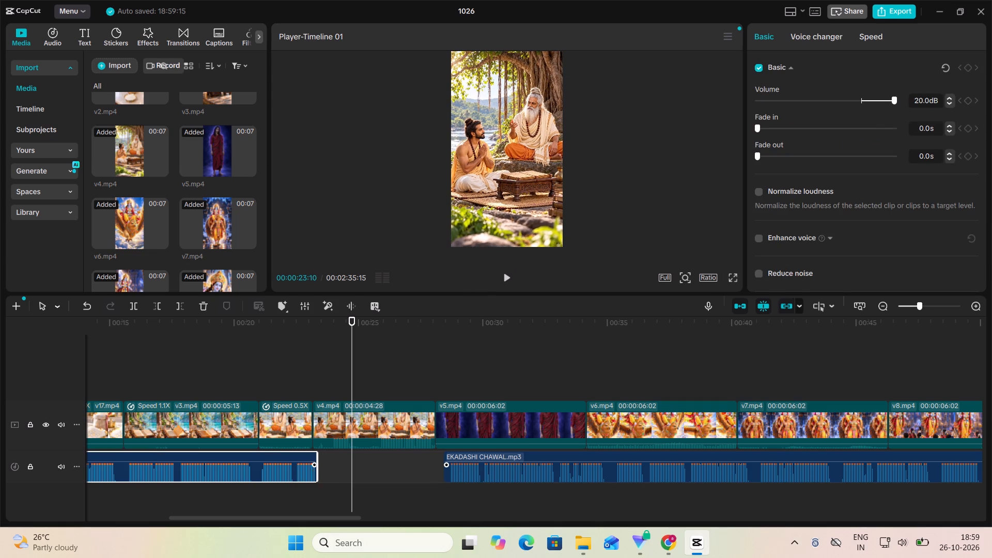
pyautogui.click(303, 376)
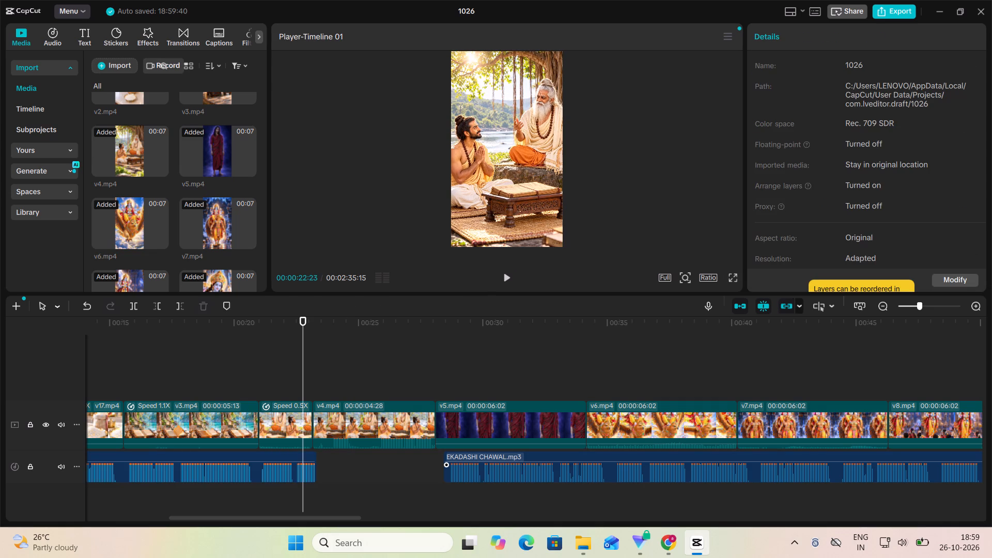
pyautogui.click(505, 274)
pyautogui.click(505, 274)
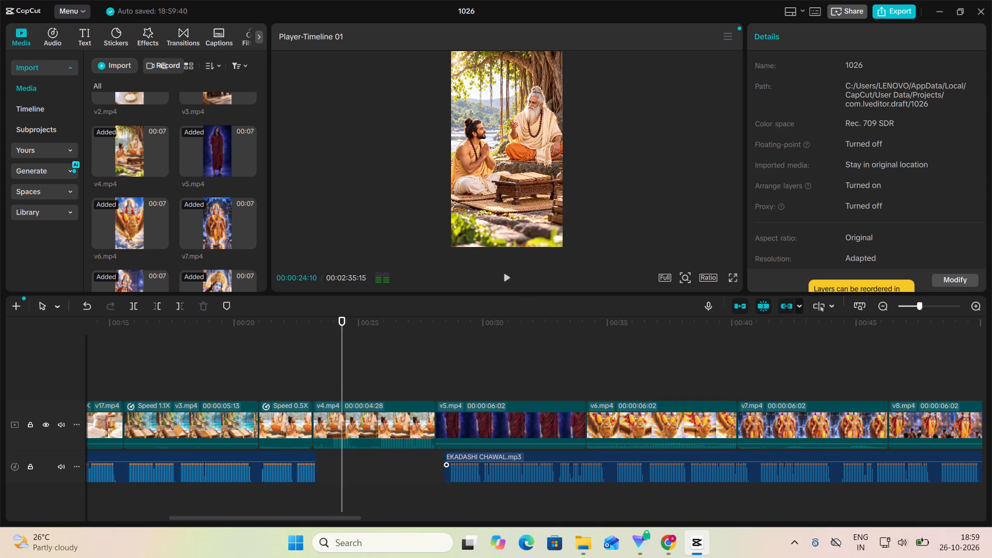
pyautogui.click(505, 274)
pyautogui.click(505, 274)
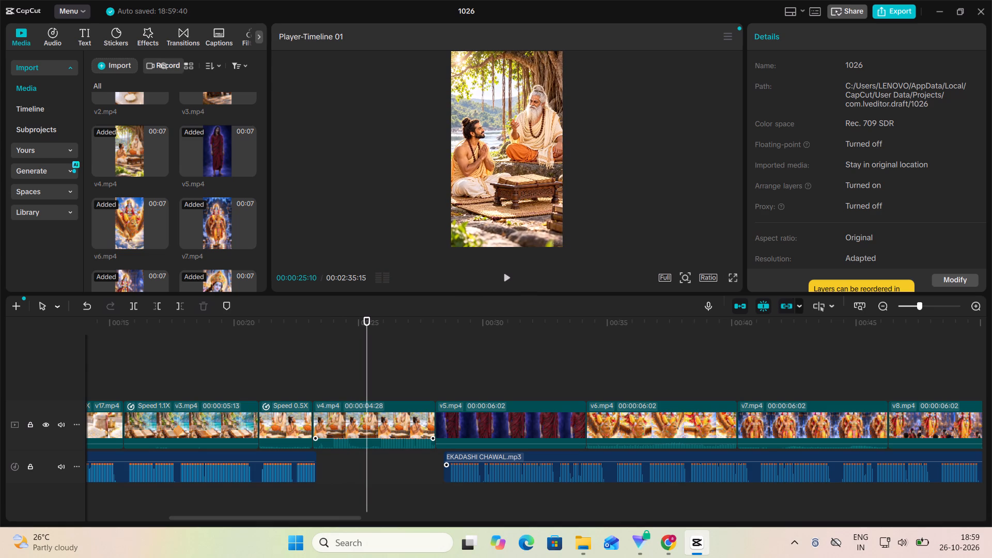
# Move the later narration part earlier so it starts at about 00:00:26, beneath the second v4 piece.
pyautogui.moveTo(333, 439); pyautogui.dragTo(346, 423)
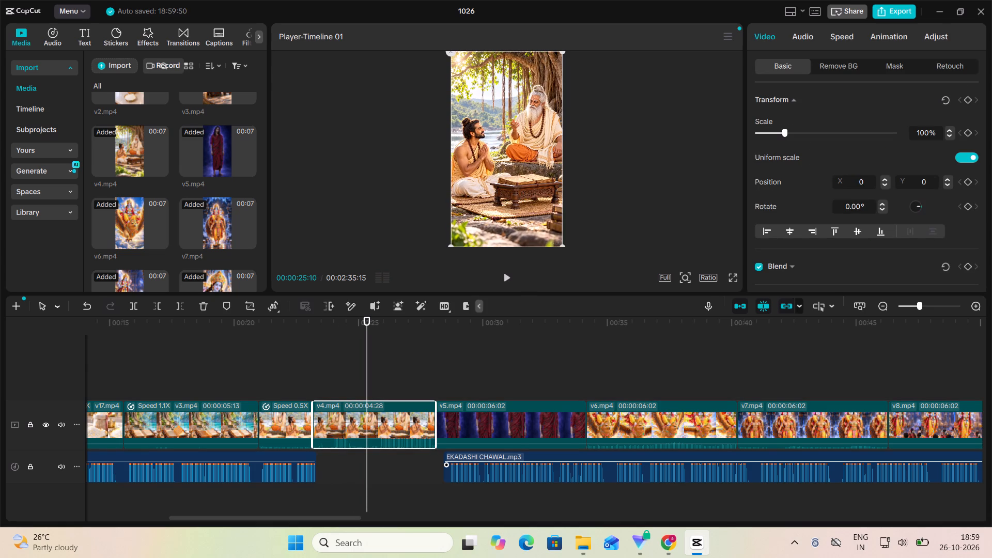
pyautogui.click(468, 473)
pyautogui.moveTo(468, 473); pyautogui.dragTo(407, 473)
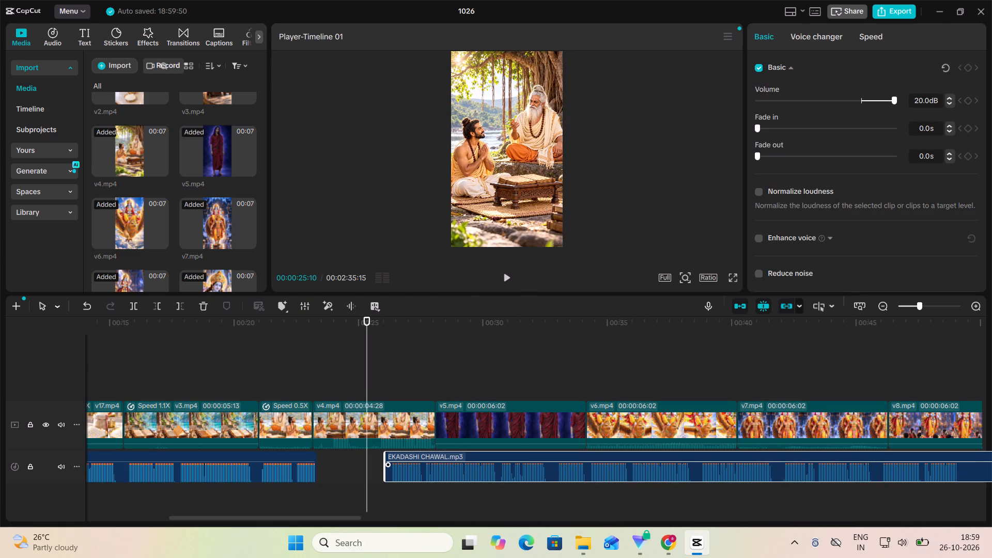
pyautogui.moveTo(407, 473); pyautogui.dragTo(406, 473)
# Extend the start of the later narration part back to 00:00:23:17 and move it against the earlier part's end at 00:00:23:10.
pyautogui.moveTo(382, 467); pyautogui.dragTo(351, 469)
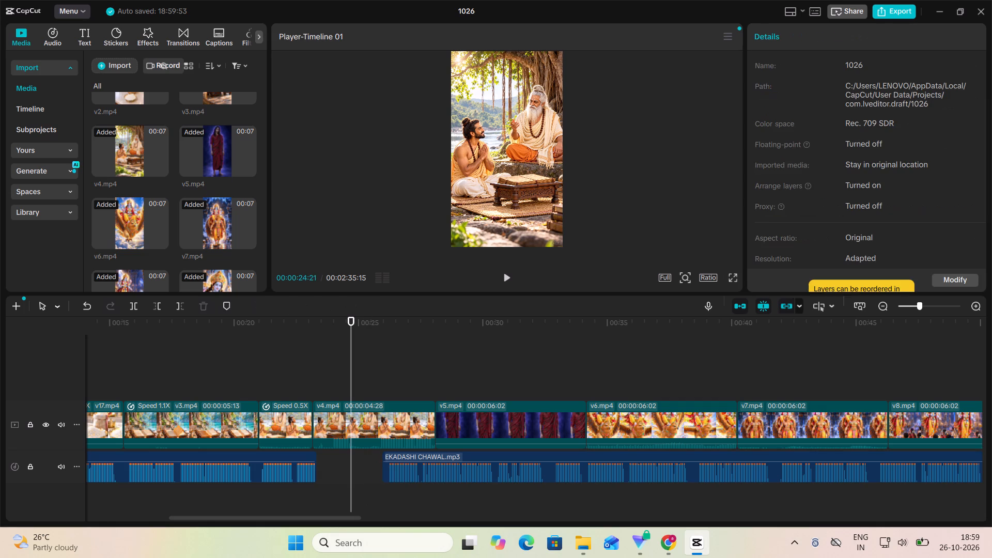
pyautogui.click(399, 474)
pyautogui.moveTo(380, 477); pyautogui.dragTo(346, 479)
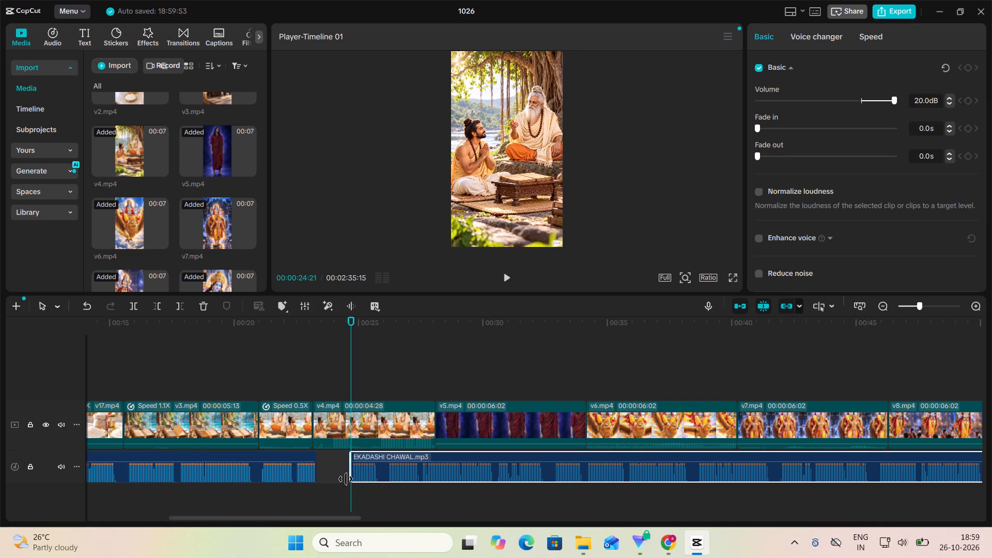
pyautogui.moveTo(346, 479); pyautogui.dragTo(309, 479)
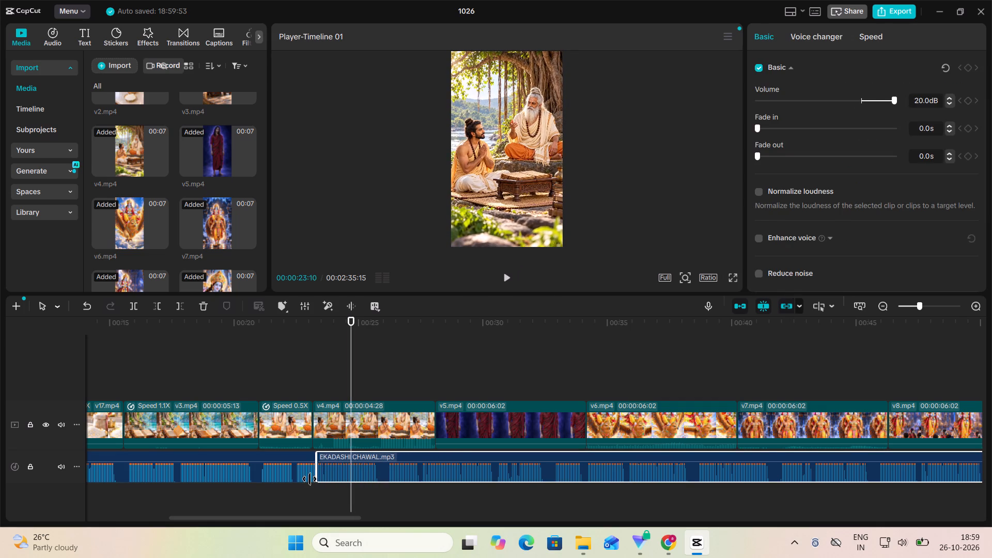
pyautogui.moveTo(309, 479); pyautogui.dragTo(322, 482)
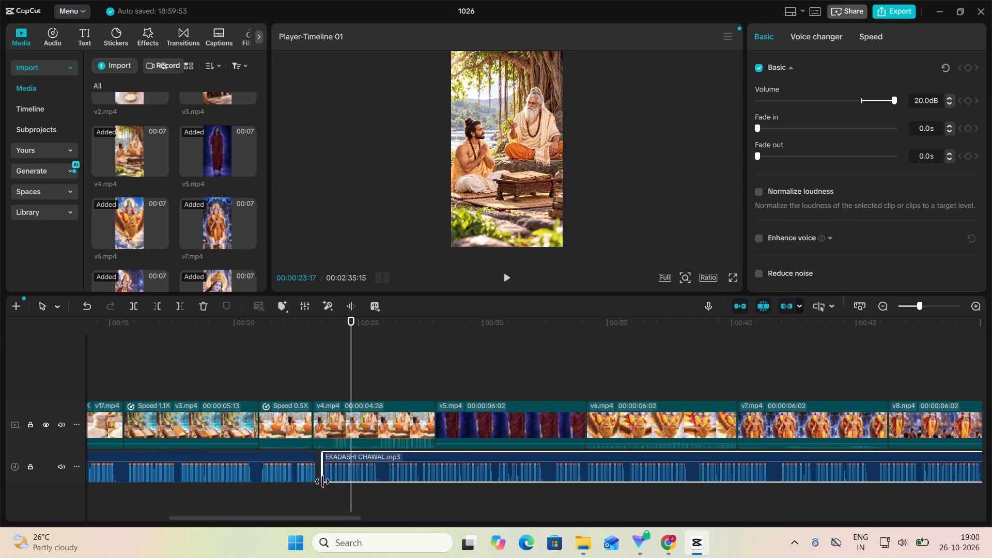
pyautogui.moveTo(322, 482); pyautogui.dragTo(323, 482)
pyautogui.moveTo(344, 473); pyautogui.dragTo(331, 476)
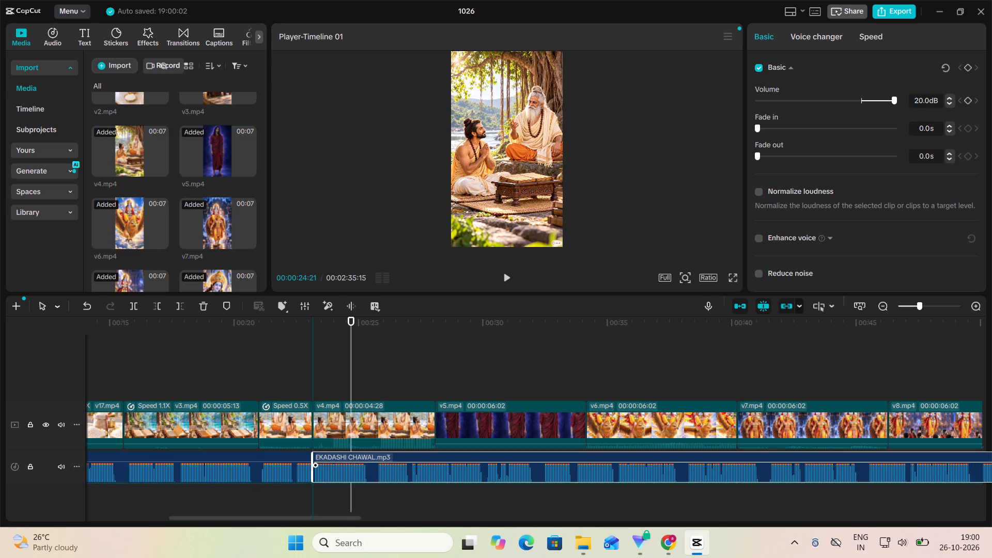
pyautogui.moveTo(331, 476); pyautogui.dragTo(330, 477)
pyautogui.moveTo(362, 476); pyautogui.dragTo(367, 439)
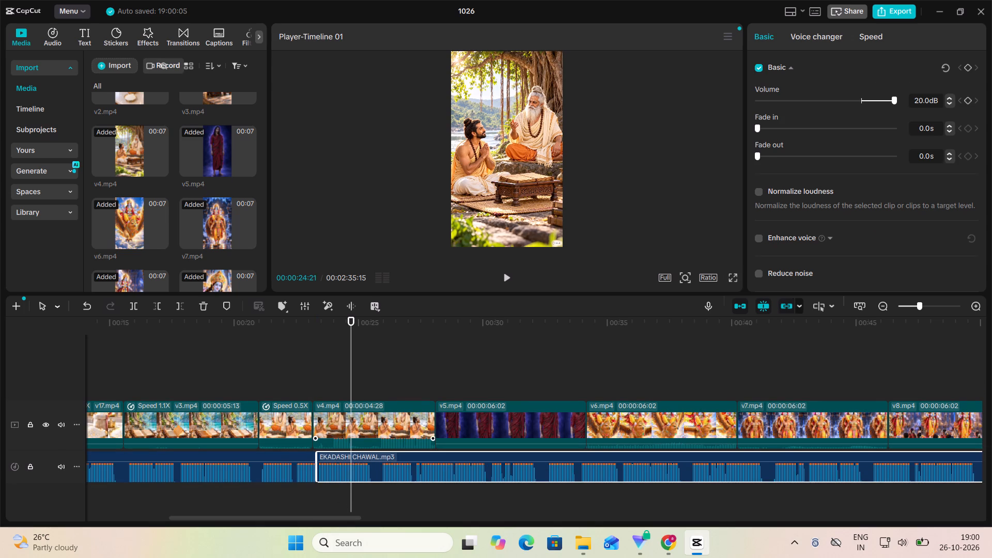
# Replay the rejoined narration and set the speed of the first v4 piece after v3 to 0.28x.
pyautogui.click(276, 361)
pyautogui.click(500, 280)
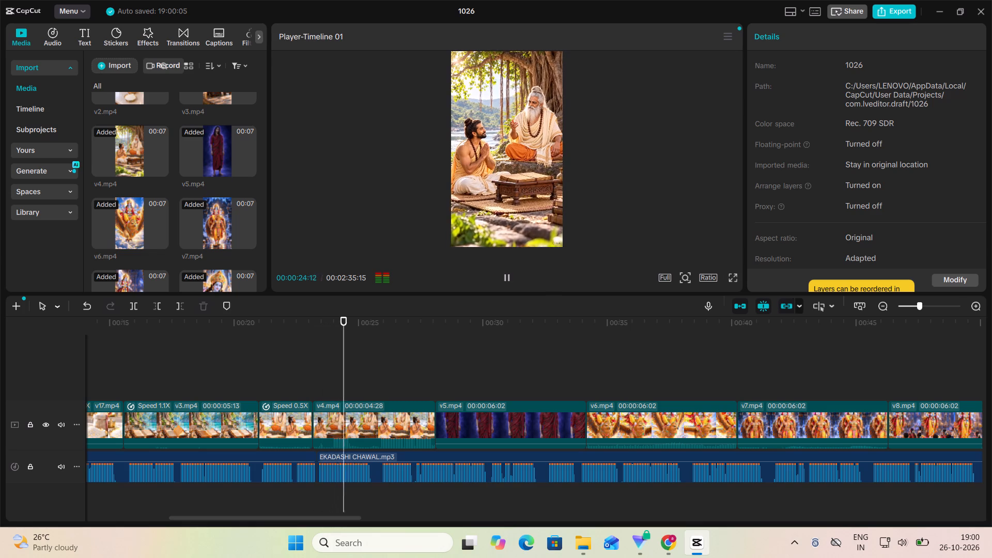
pyautogui.click(508, 281)
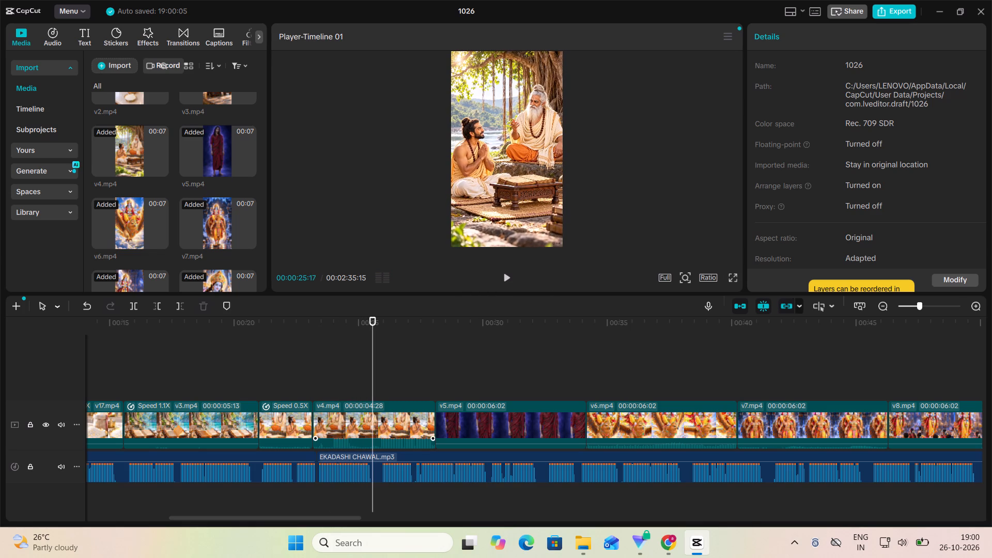
pyautogui.click(323, 419)
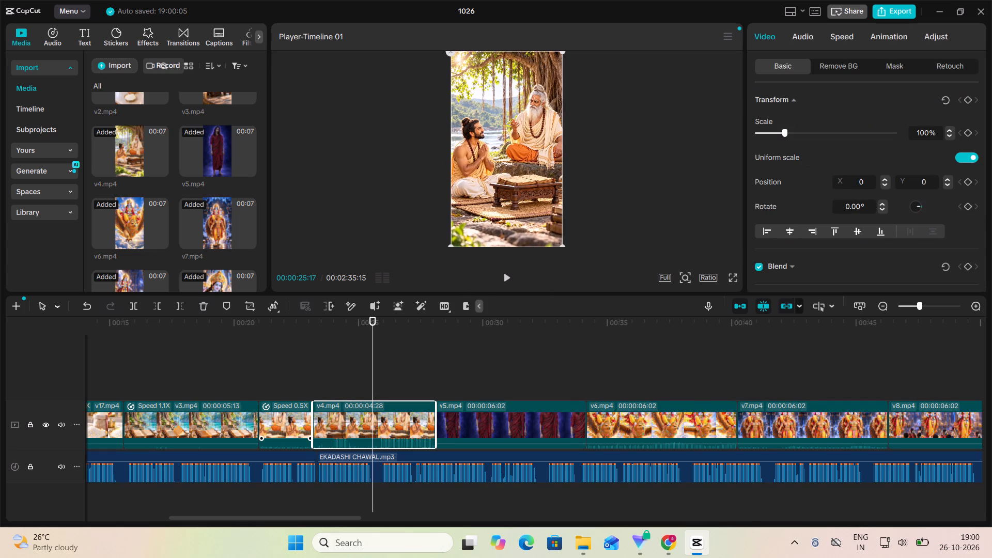
pyautogui.click(293, 420)
pyautogui.click(843, 40)
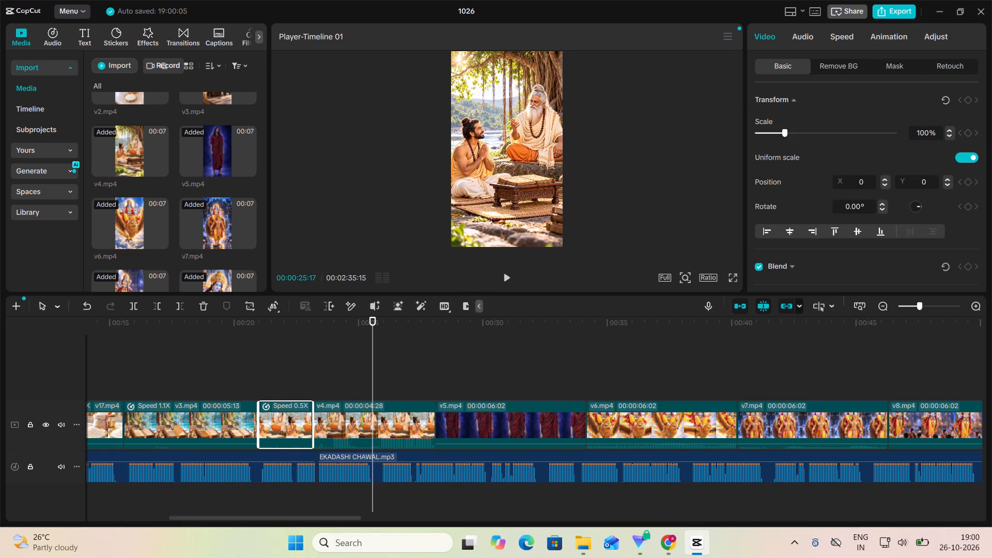
pyautogui.click(764, 117)
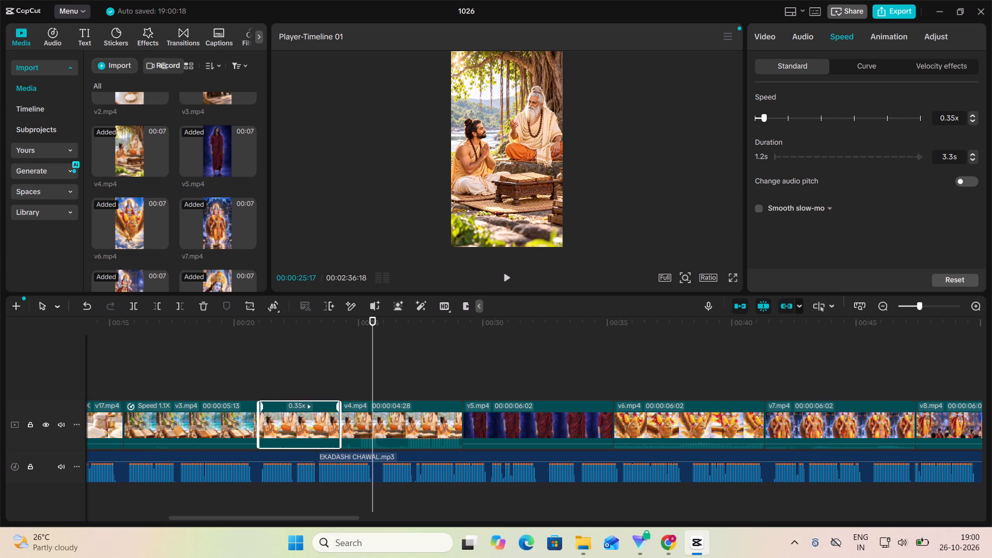
pyautogui.click(760, 118)
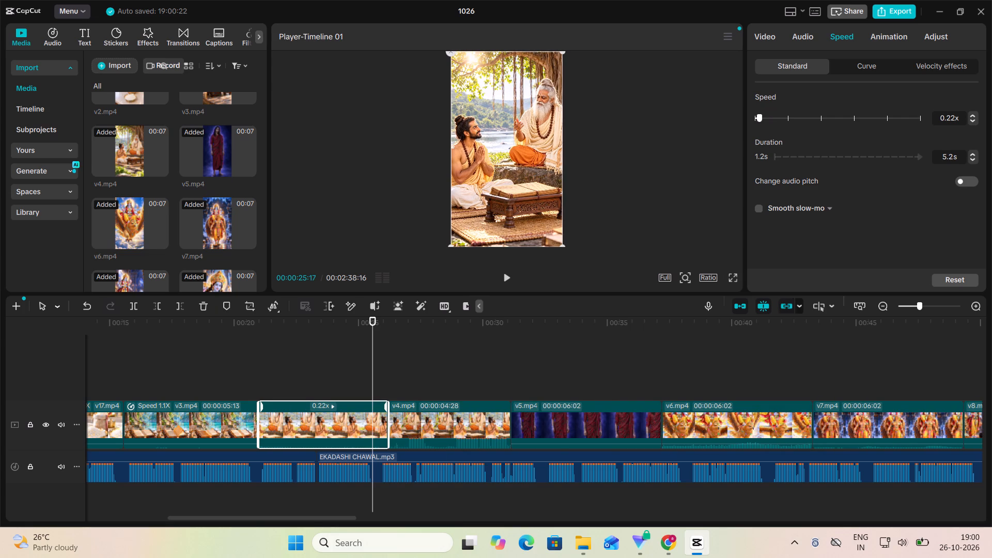
pyautogui.click(762, 119)
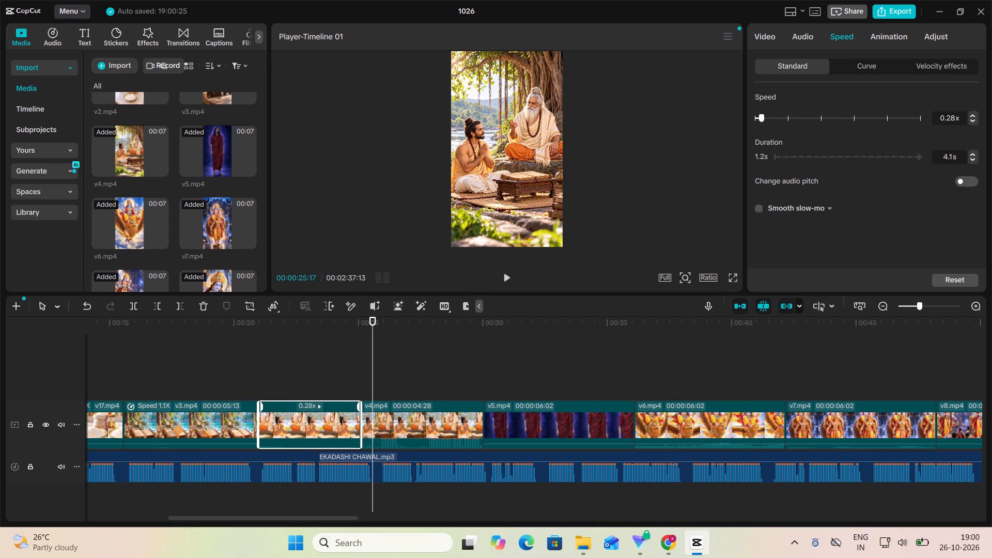
# Play from the start of the slowed v4 piece through to the start of v5 to check the narration against the clips.
pyautogui.click(269, 369)
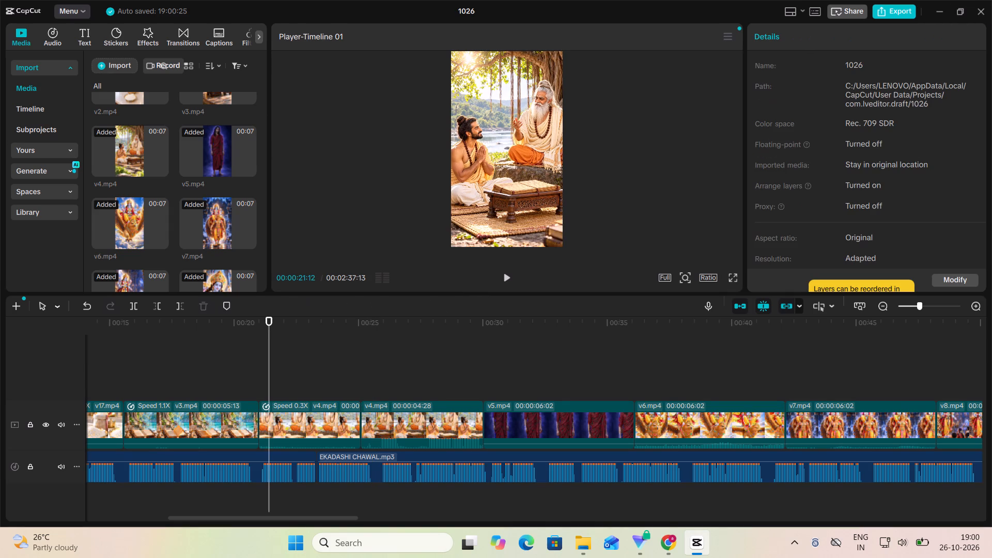
pyautogui.click(509, 279)
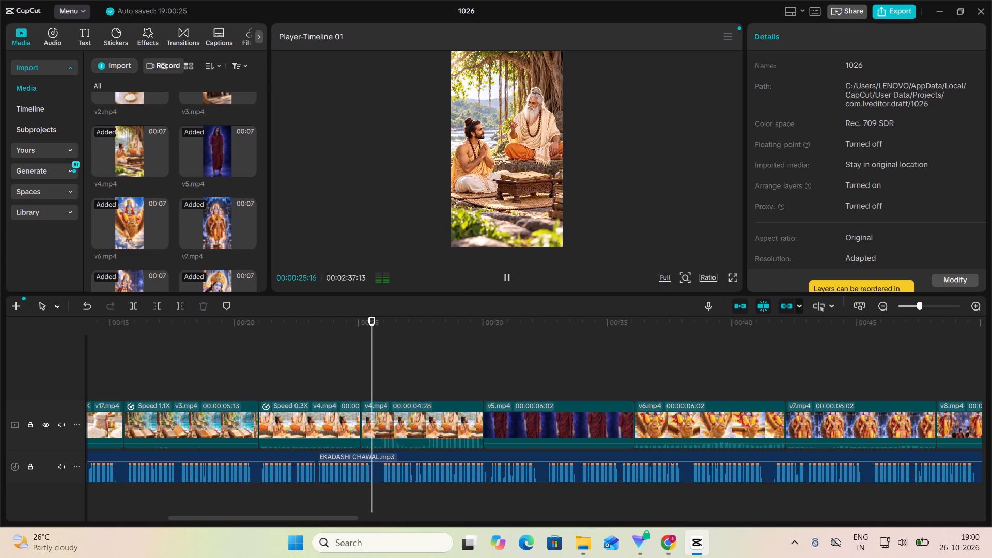
pyautogui.click(509, 278)
pyautogui.click(336, 388)
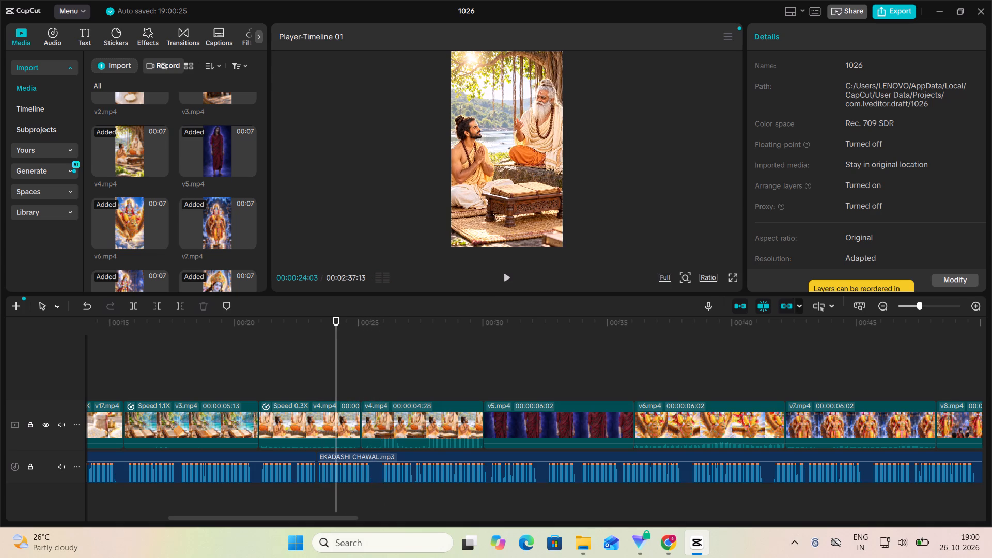
pyautogui.click(505, 278)
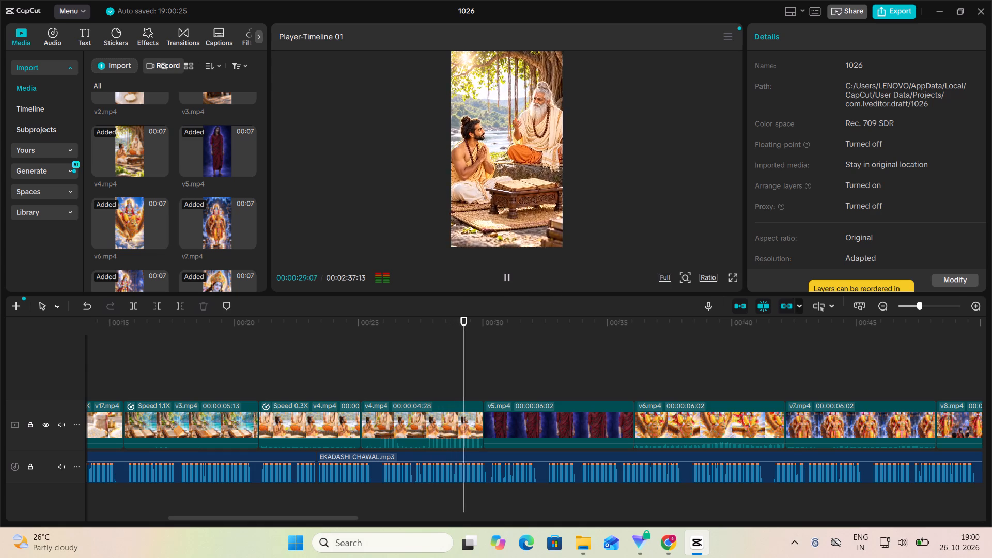
pyautogui.click(507, 277)
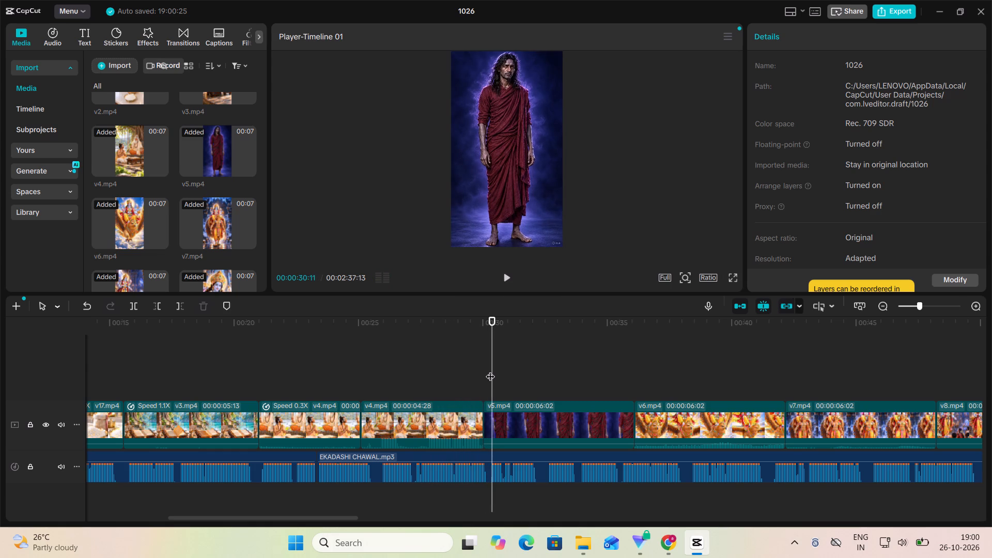
pyautogui.click(490, 370)
pyautogui.click(486, 374)
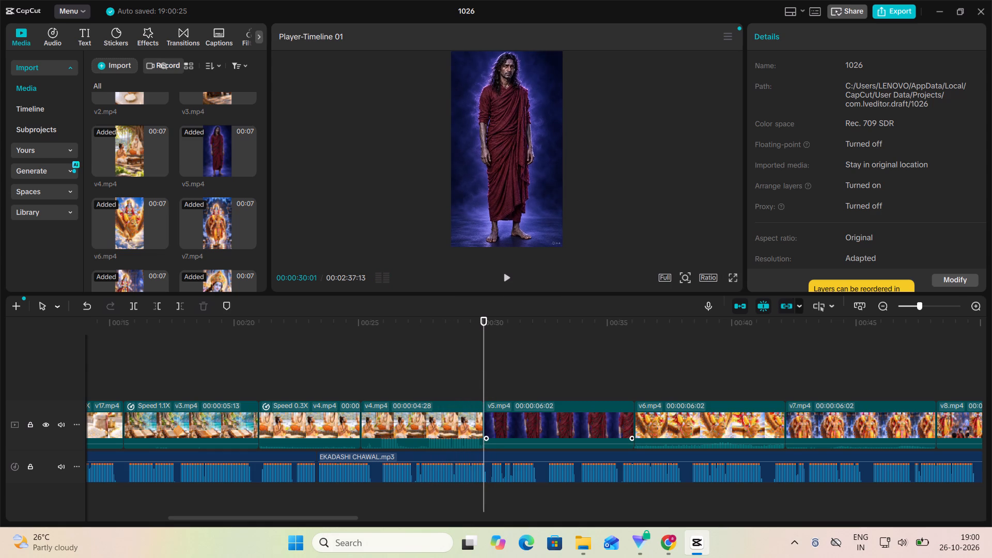
pyautogui.click(488, 383)
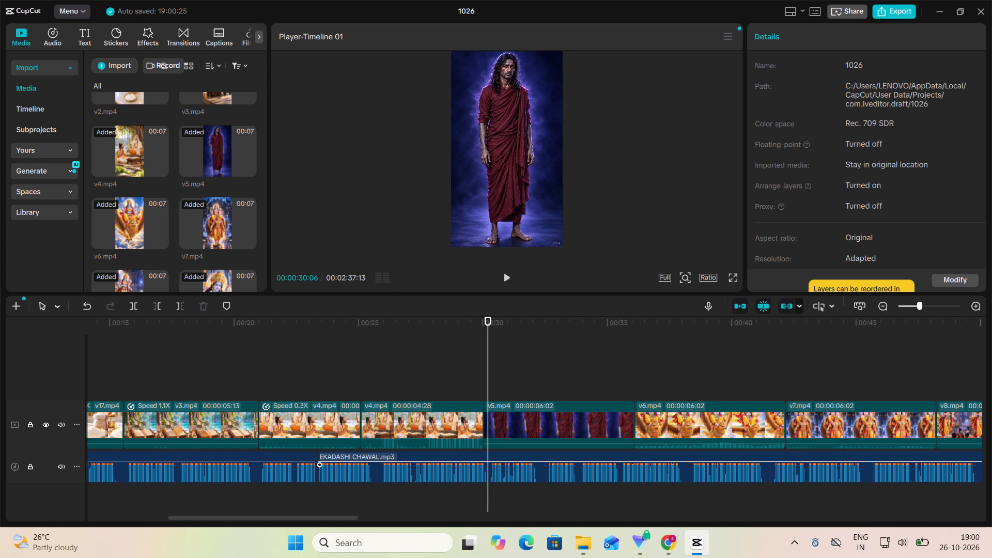
# Split the narration at 00:00:25:24 beneath the second v4 piece and move the part after the cut to about 00:00:30:12, under v5.
pyautogui.click(411, 475)
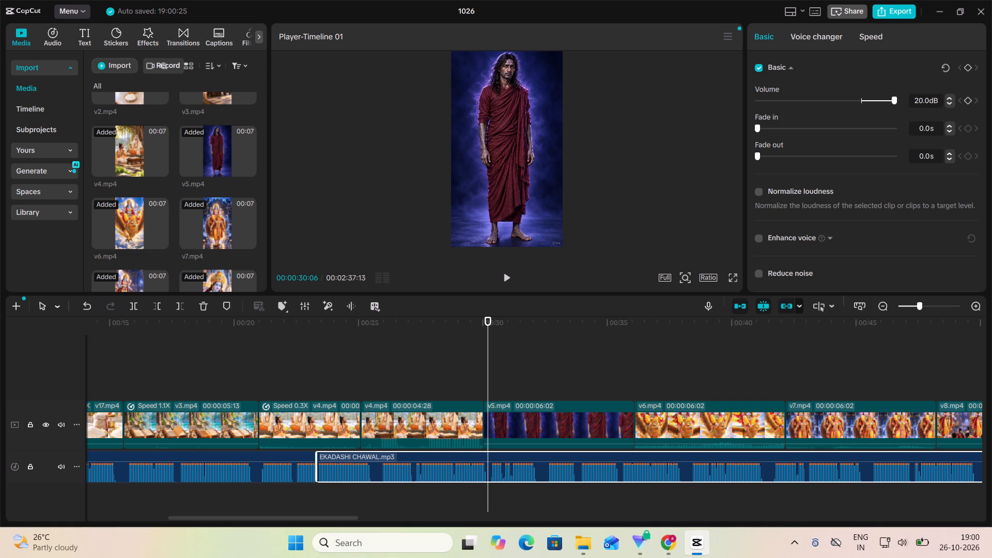
pyautogui.click(373, 367)
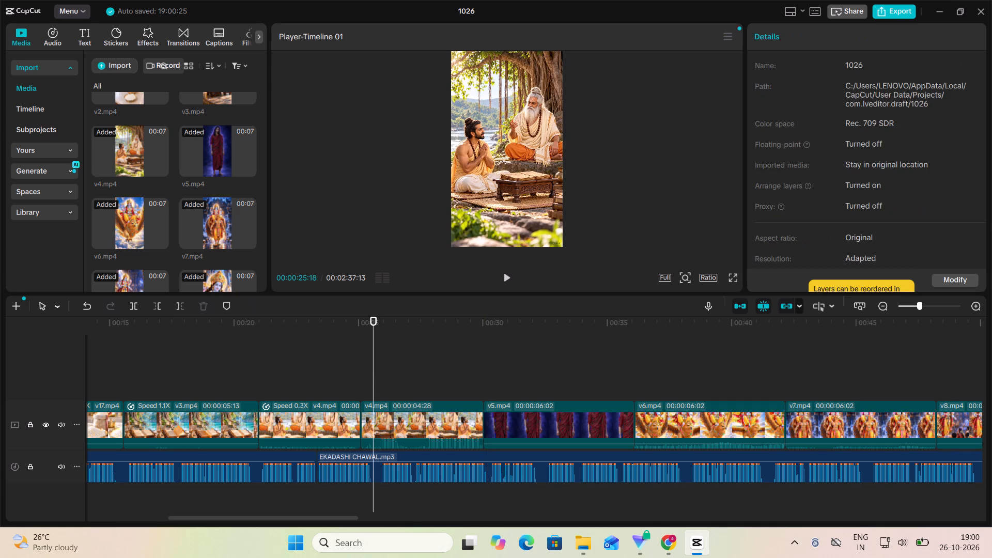
pyautogui.click(508, 278)
pyautogui.click(508, 278)
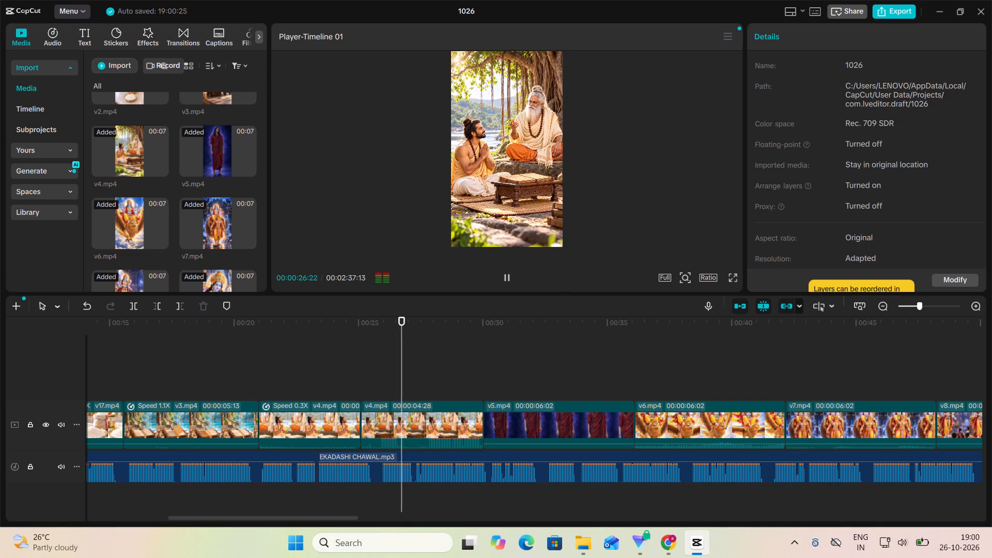
pyautogui.click(378, 376)
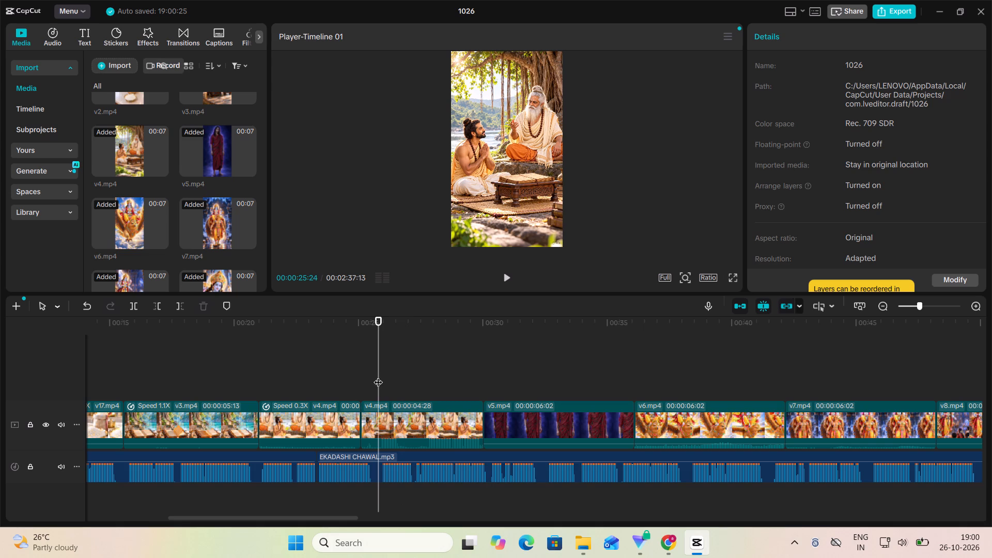
pyautogui.click(383, 472)
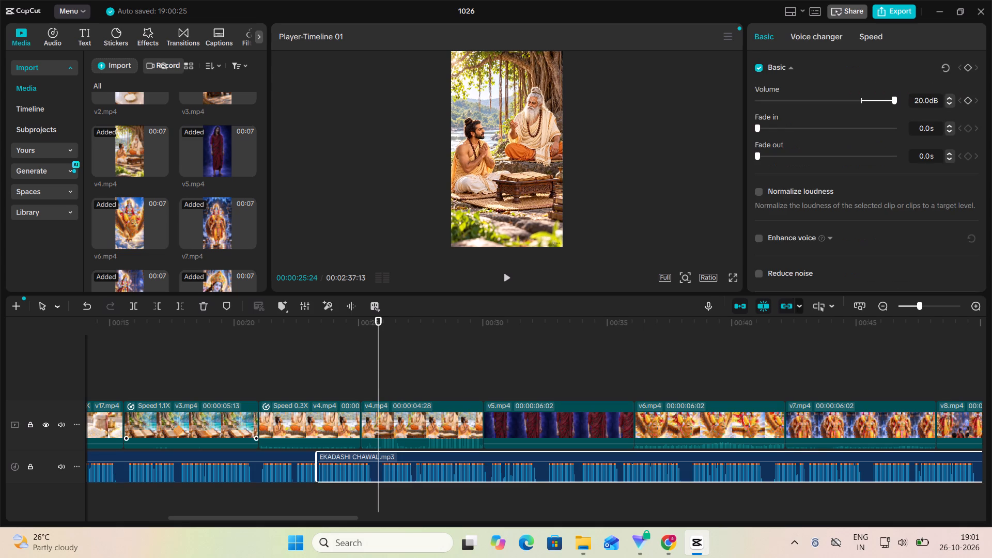
pyautogui.click(131, 300)
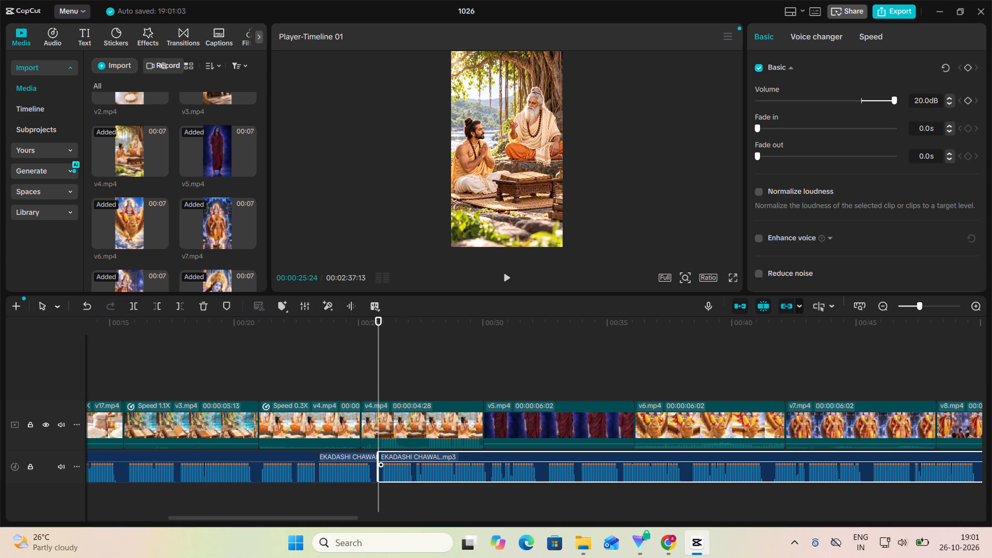
pyautogui.moveTo(488, 471); pyautogui.dragTo(602, 465)
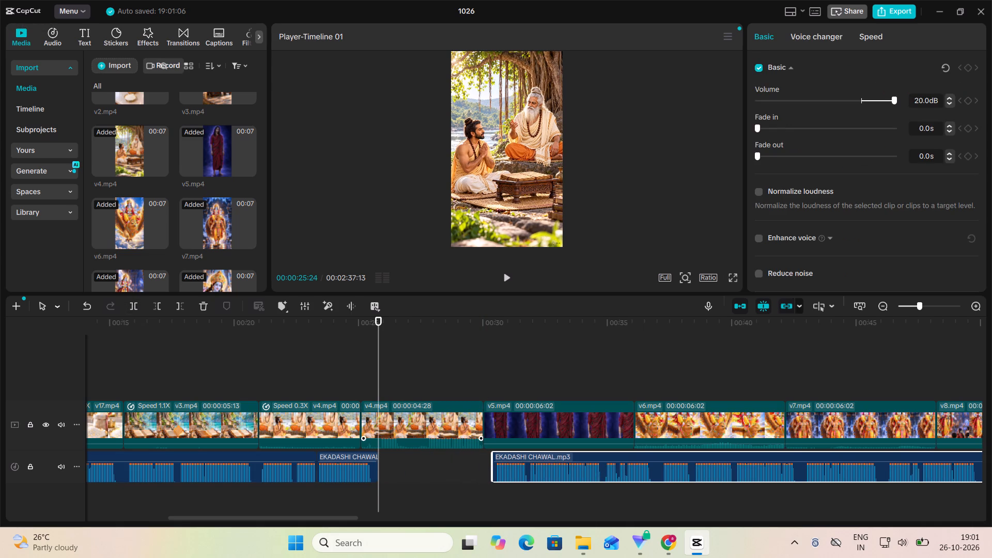
# Play across the narration gap and move the later narration part back to the start of v5 at about 00:00:30.
pyautogui.click(348, 377)
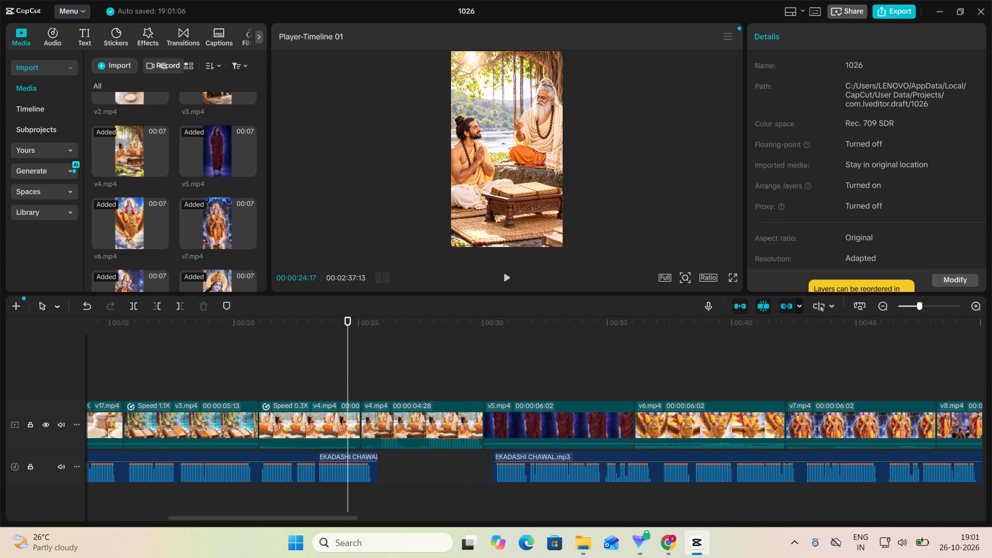
pyautogui.click(267, 382)
pyautogui.click(503, 273)
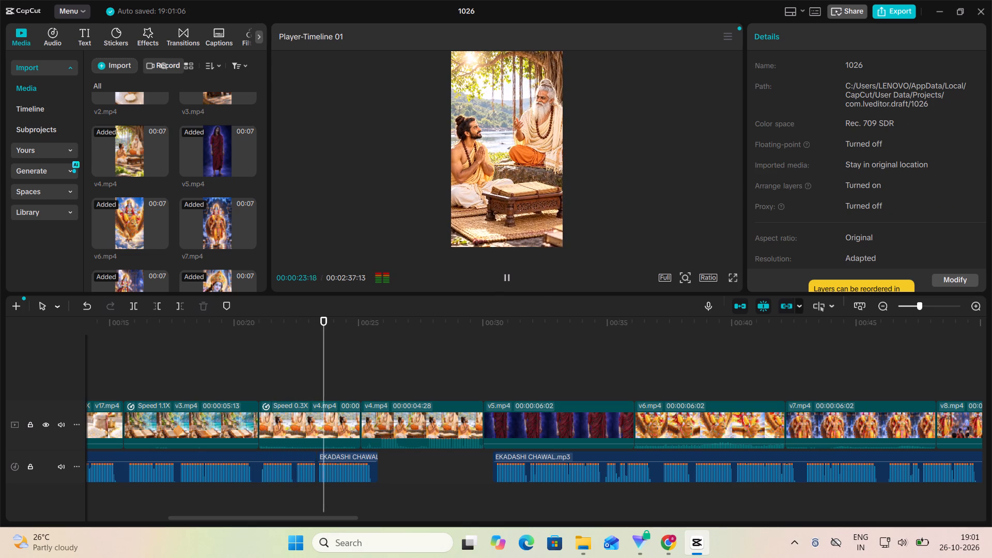
pyautogui.click(506, 278)
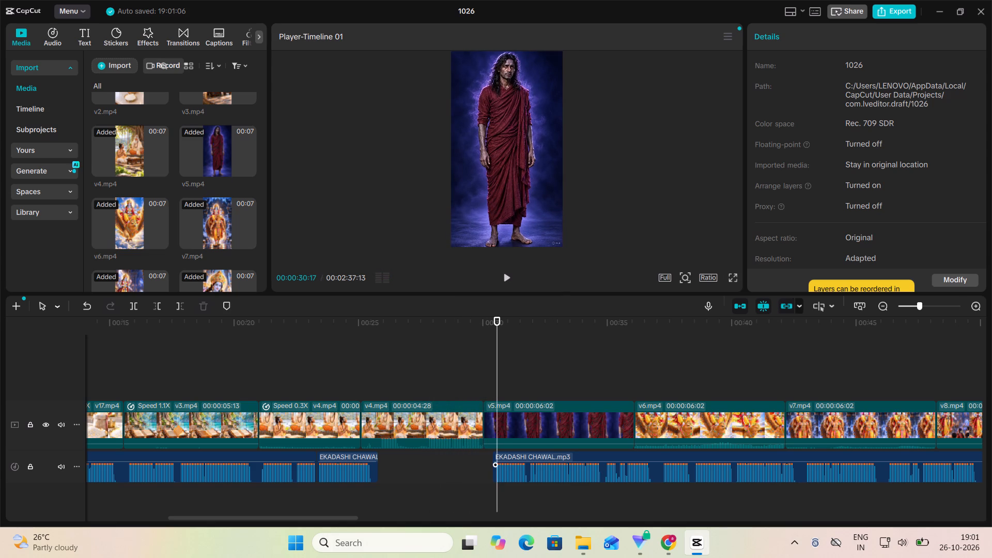
pyautogui.click(534, 473)
pyautogui.moveTo(534, 473); pyautogui.dragTo(523, 472)
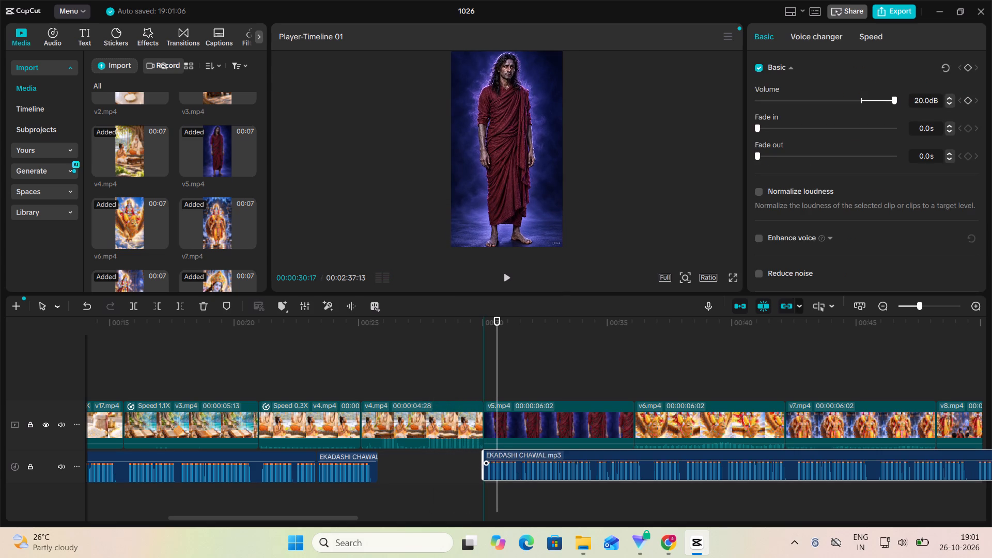
# Play v5 against its narration and set the speed of v5 to 0.87x.
pyautogui.click(479, 359)
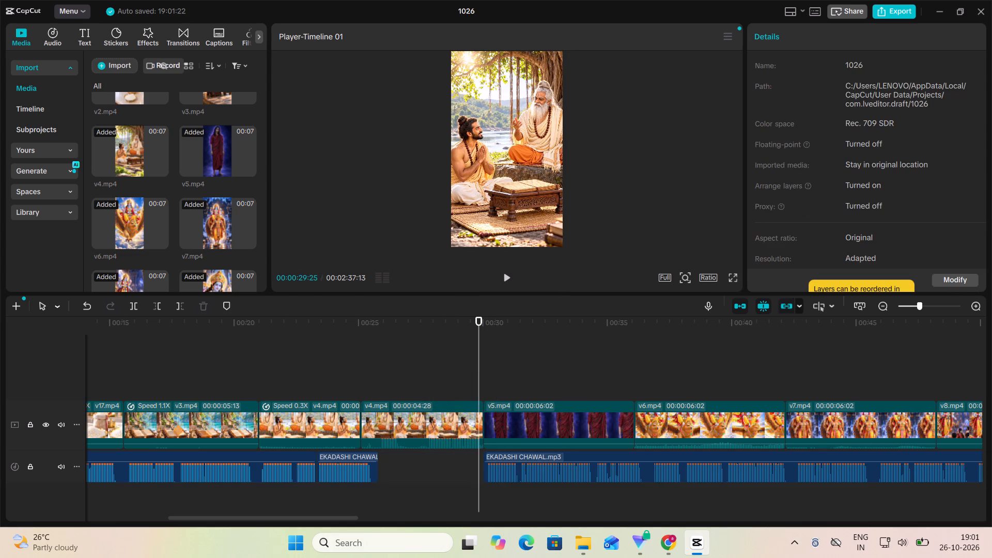
pyautogui.click(511, 280)
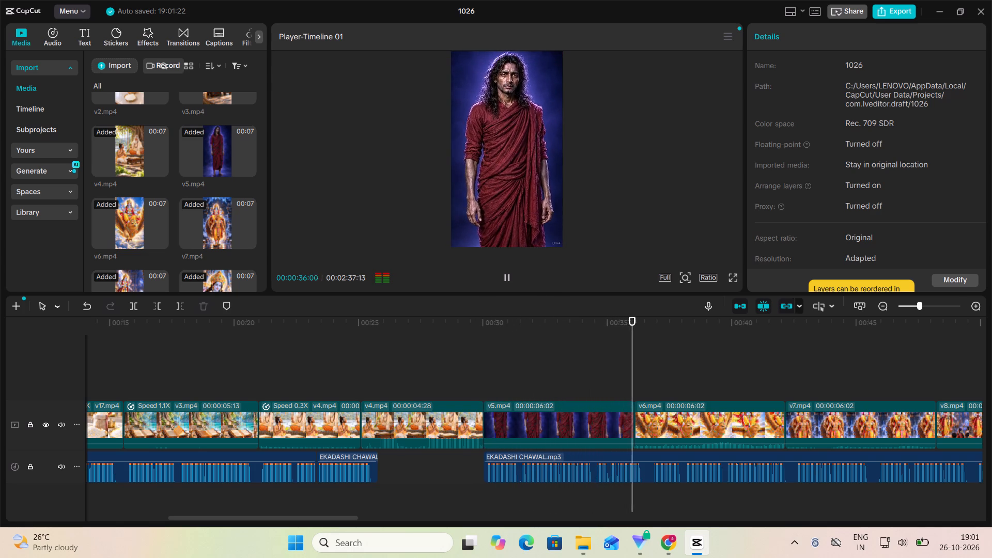
pyautogui.click(507, 279)
pyautogui.click(625, 421)
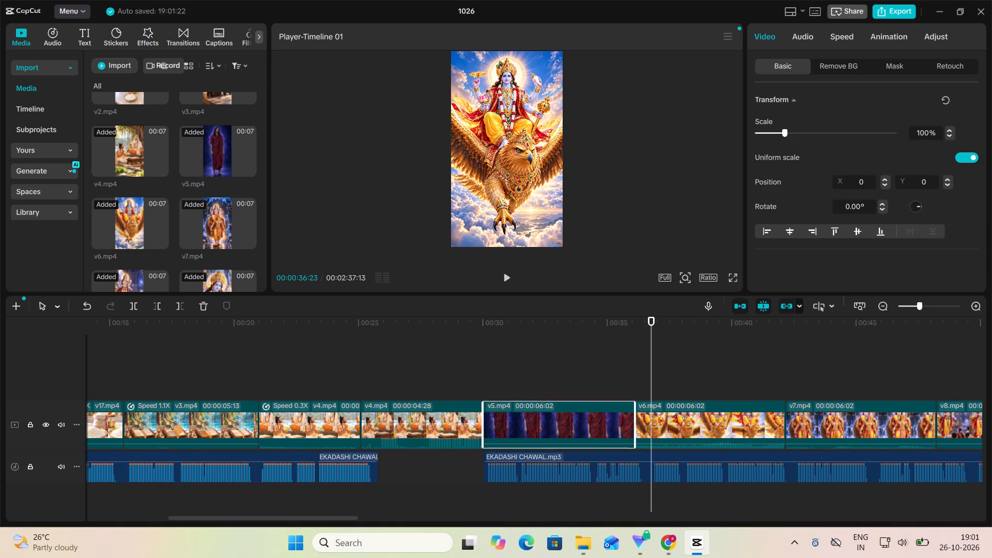
pyautogui.click(845, 37)
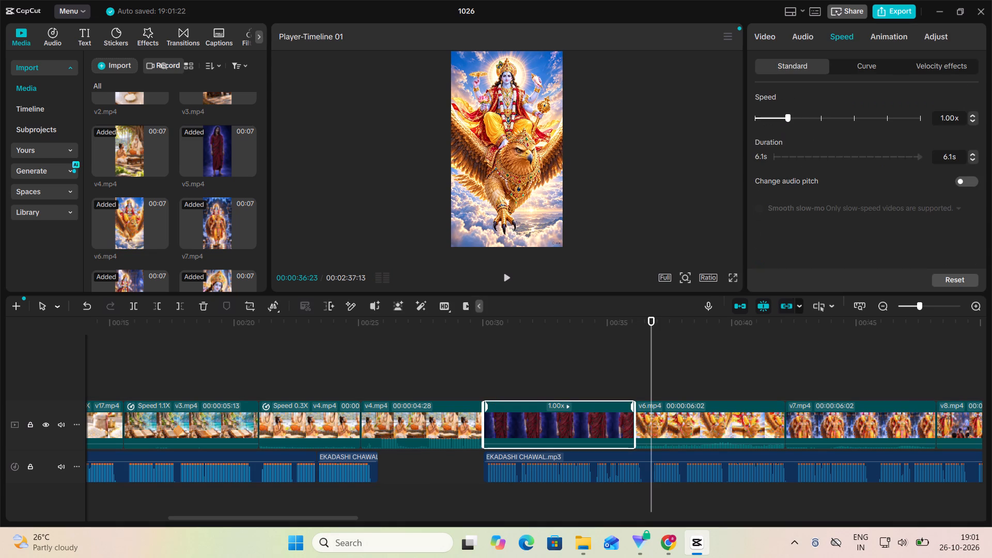
pyautogui.click(785, 119)
pyautogui.click(781, 119)
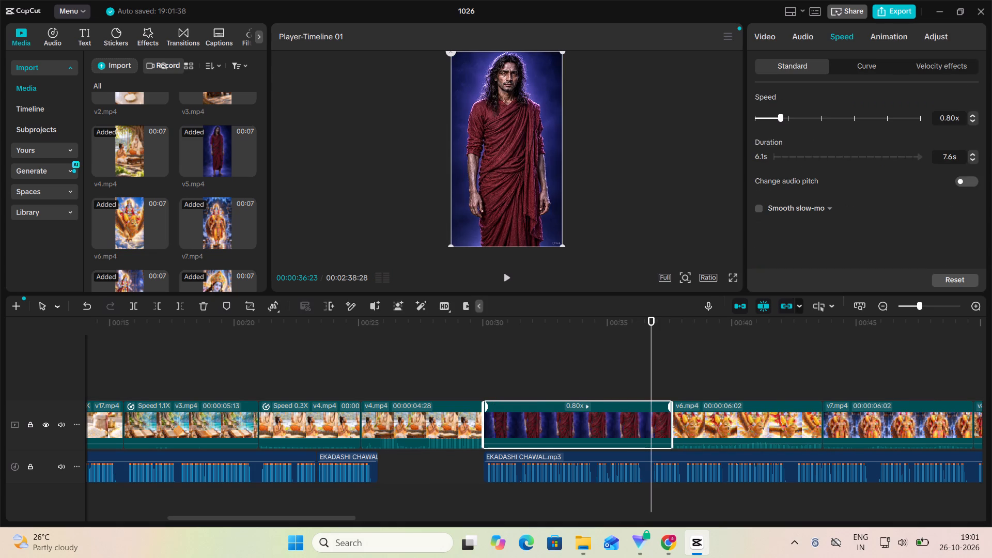
pyautogui.click(783, 119)
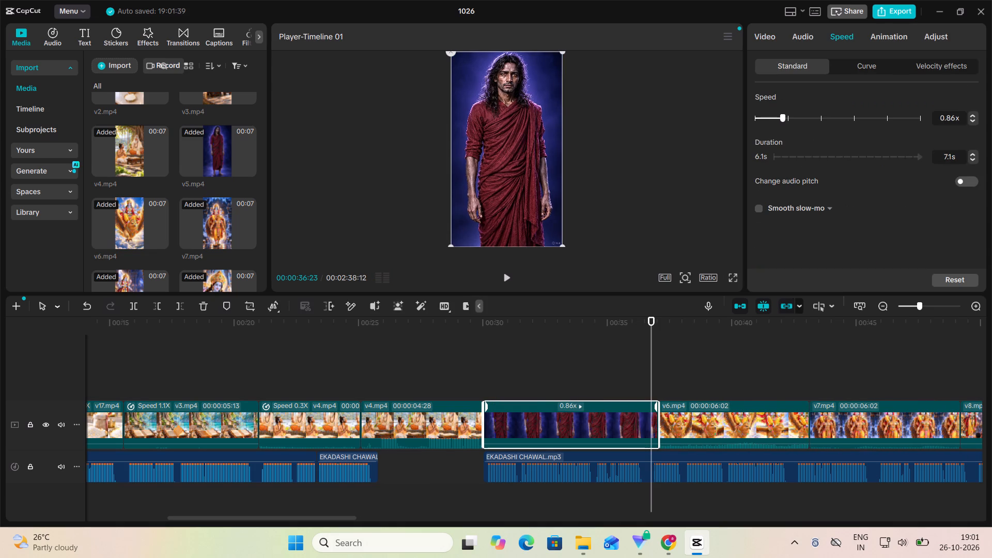
pyautogui.click(783, 119)
pyautogui.click(784, 118)
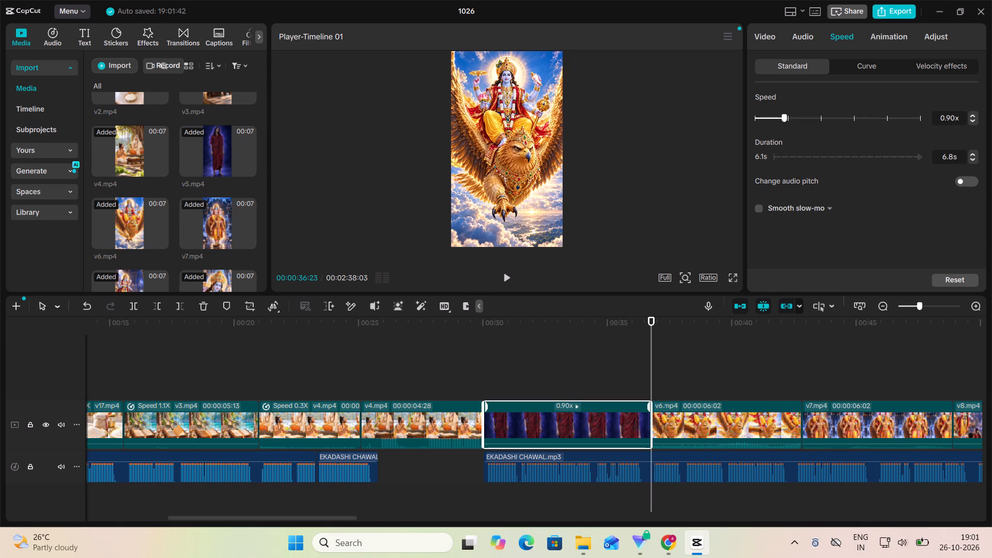
pyautogui.click(787, 116)
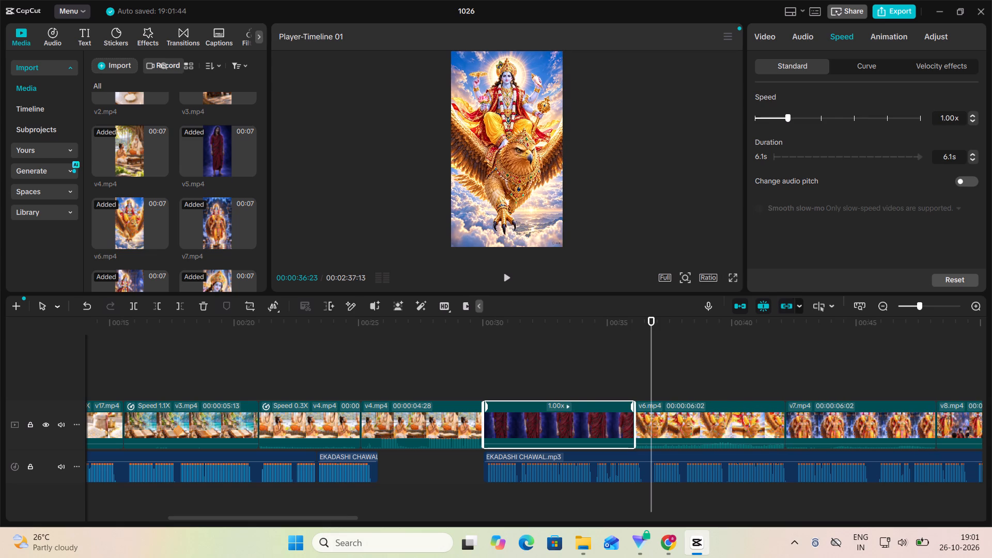
pyautogui.click(787, 116)
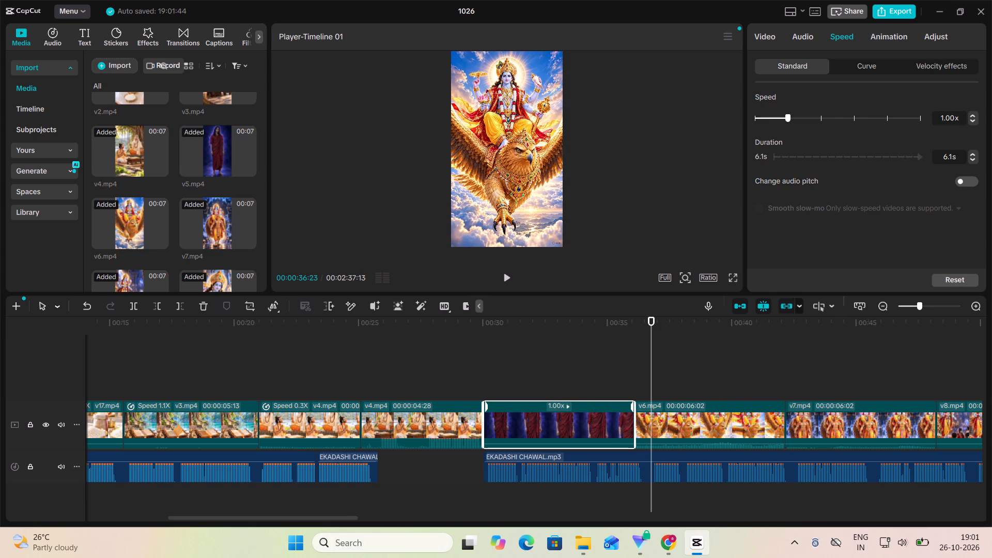
pyautogui.click(787, 118)
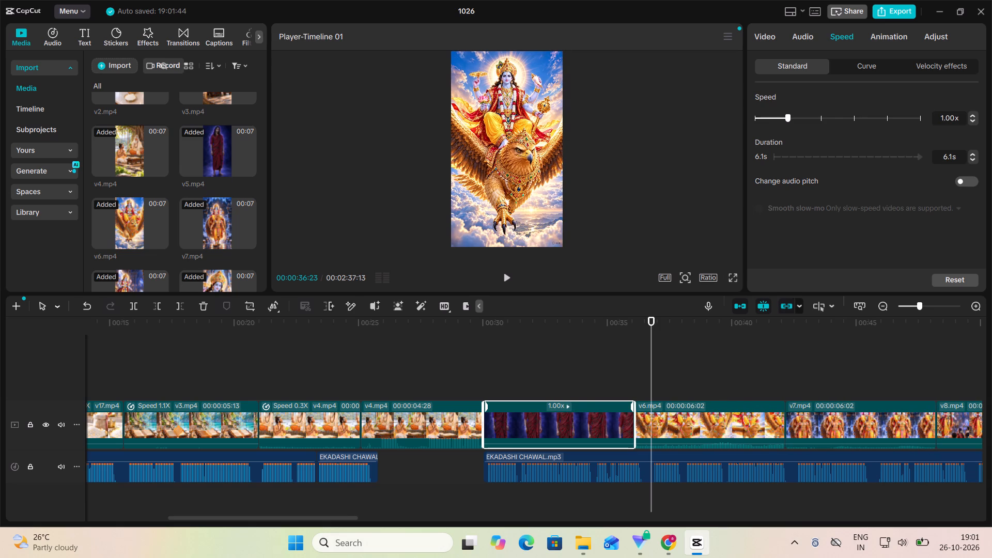
pyautogui.click(787, 117)
pyautogui.click(785, 118)
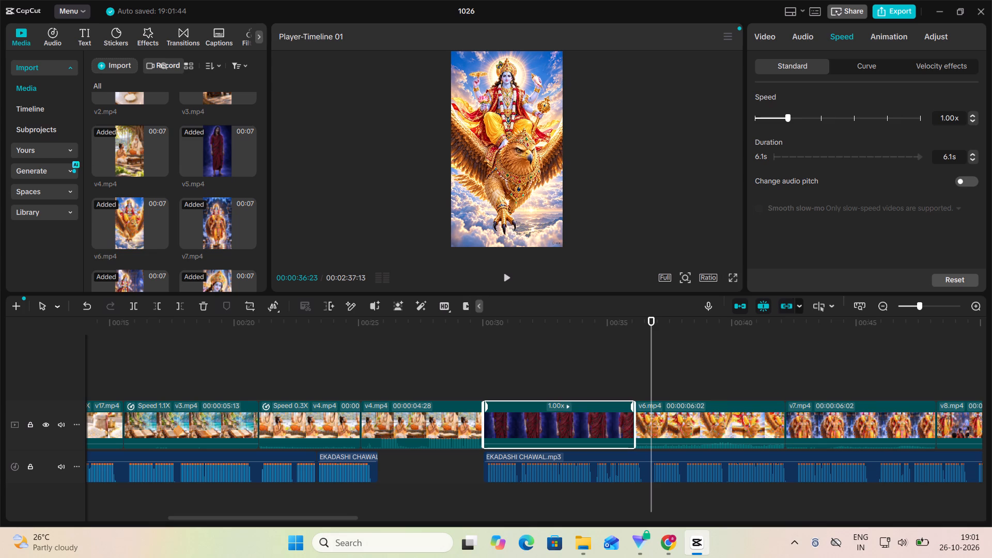
pyautogui.click(785, 118)
pyautogui.click(783, 117)
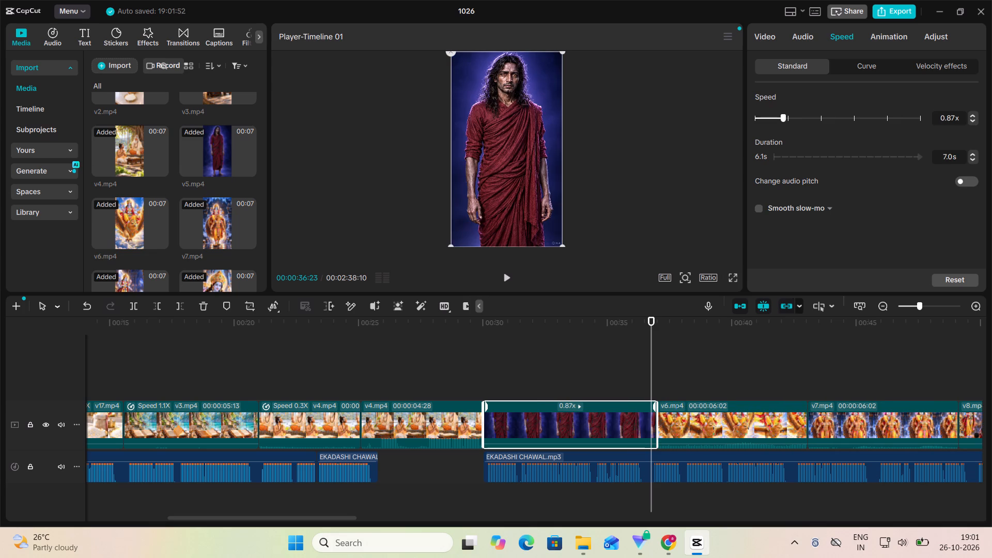
# Trim the end of v5 to a duration of 00:00:06:17 so it ends near the pause in the narration.
pyautogui.moveTo(659, 420); pyautogui.dragTo(657, 421)
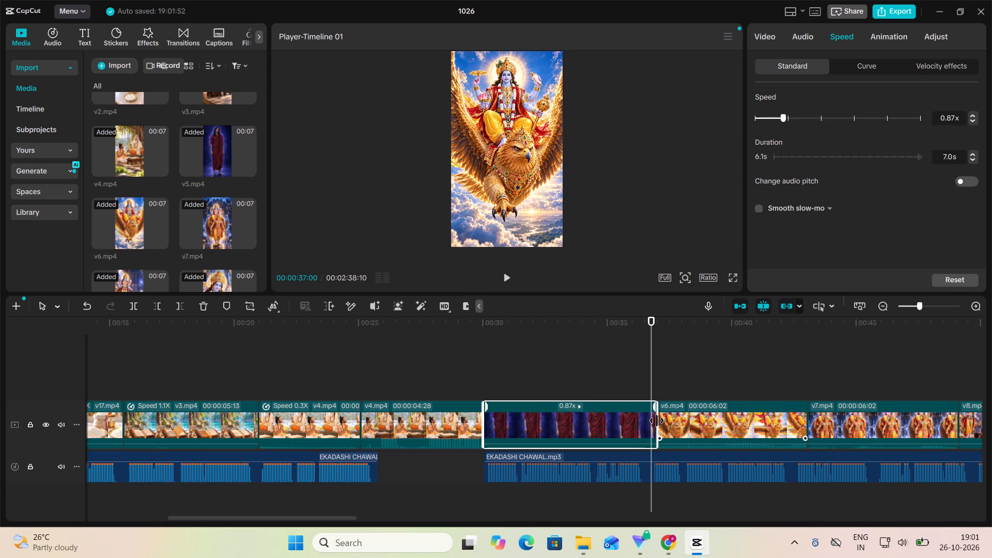
pyautogui.moveTo(657, 421); pyautogui.dragTo(646, 423)
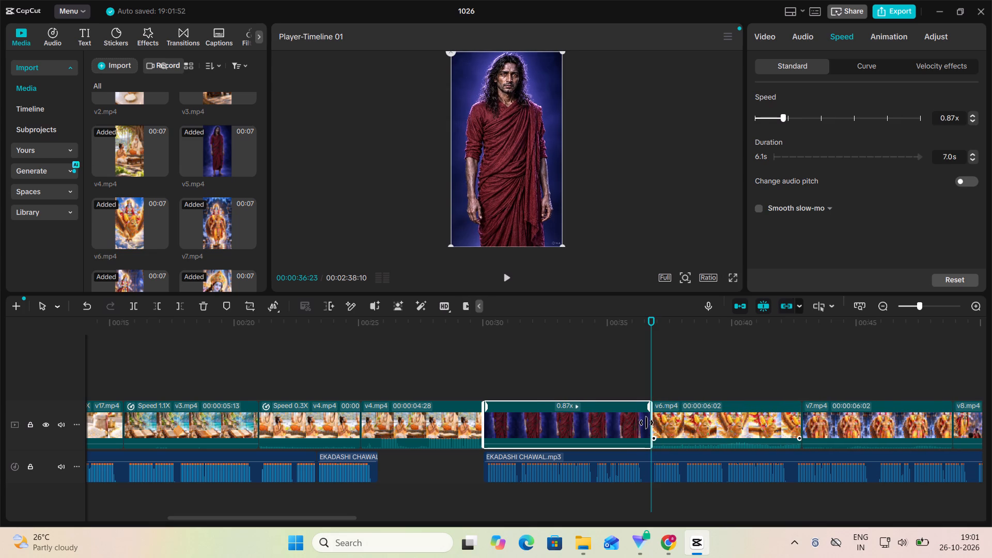
pyautogui.moveTo(646, 423); pyautogui.dragTo(644, 424)
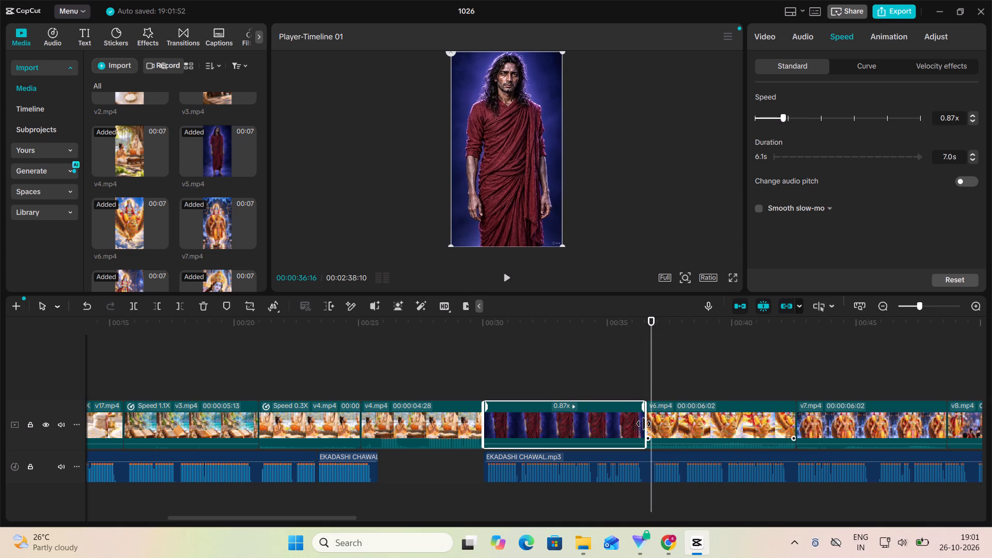
pyautogui.moveTo(644, 424); pyautogui.dragTo(645, 427)
# Play from the start of v5 into v7 to check the narration, and set the speed of v6 to 1.78x.
pyautogui.click(490, 359)
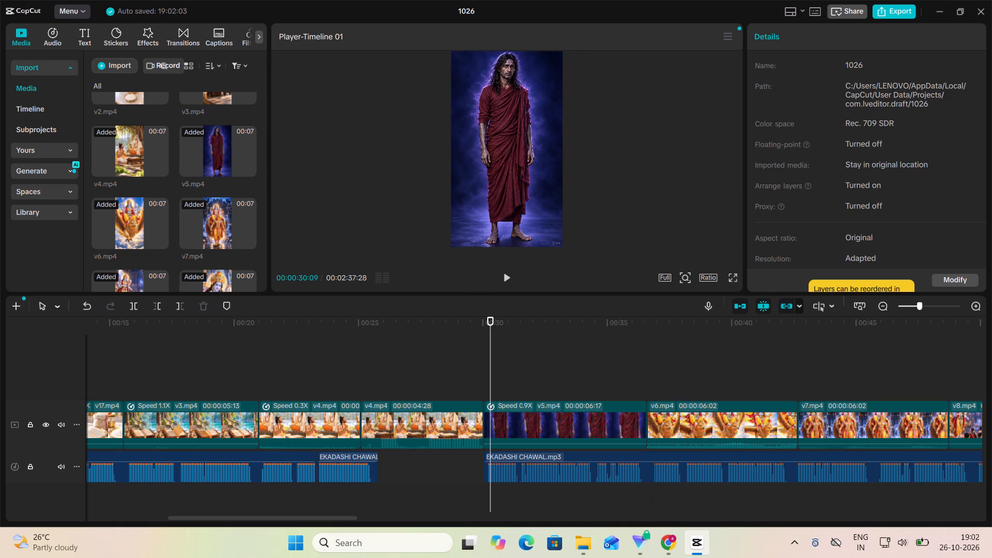
pyautogui.click(507, 274)
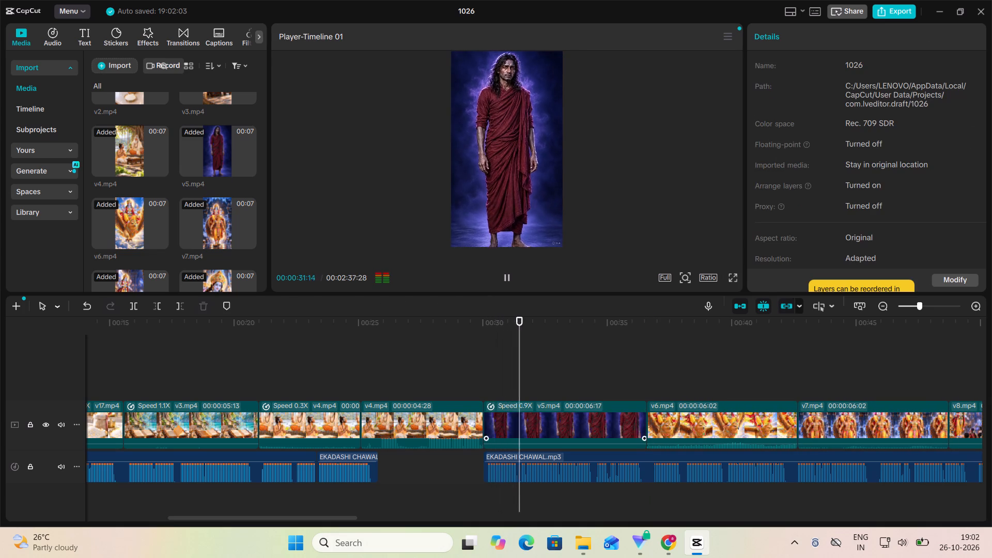
pyautogui.hscroll(-2, 518, 375)
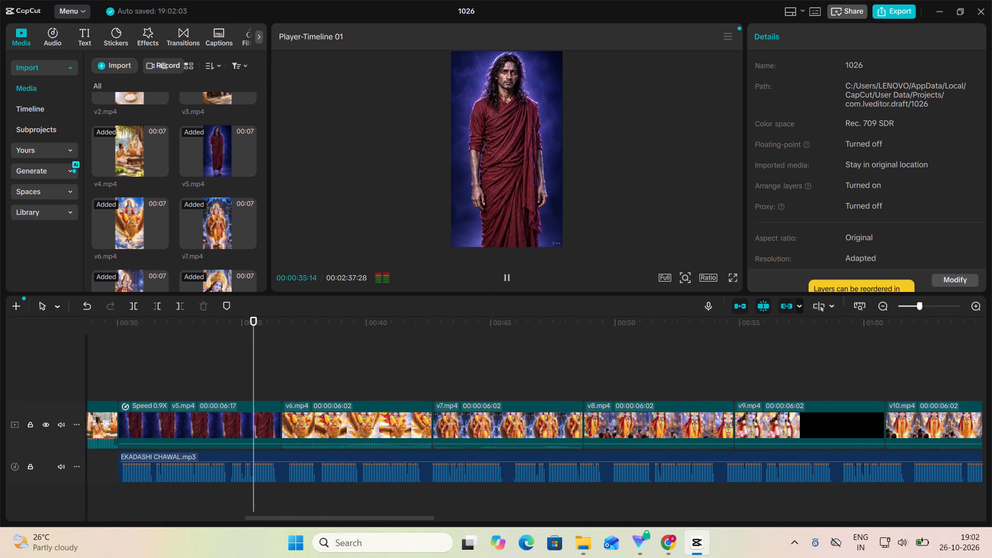
pyautogui.click(509, 277)
pyautogui.click(509, 277)
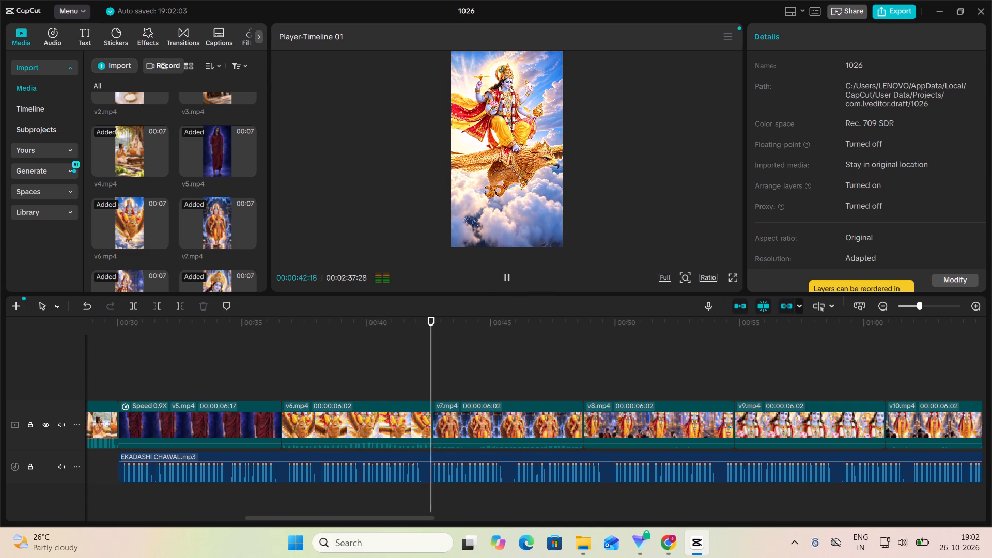
pyautogui.click(507, 277)
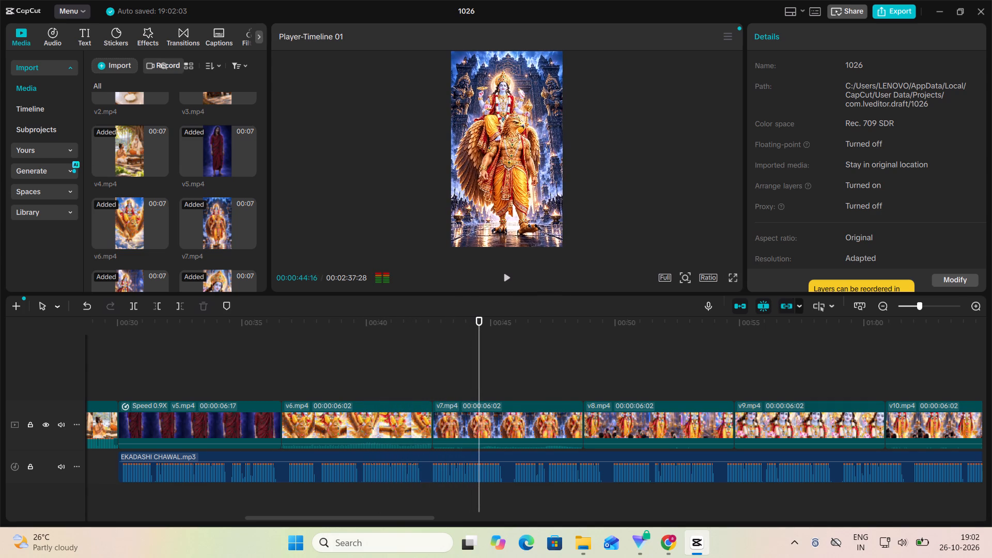
pyautogui.click(396, 424)
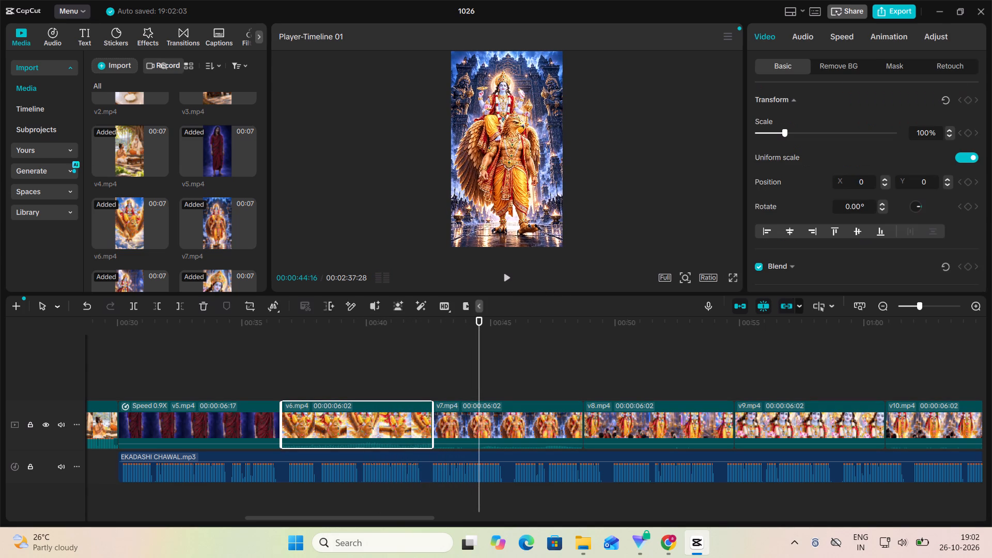
pyautogui.click(836, 30)
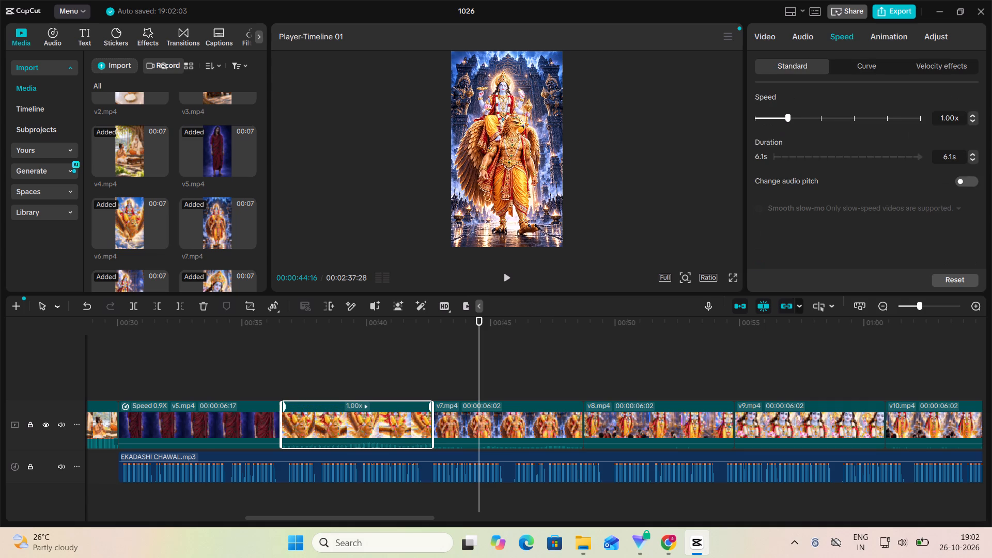
pyautogui.click(800, 118)
pyautogui.click(804, 117)
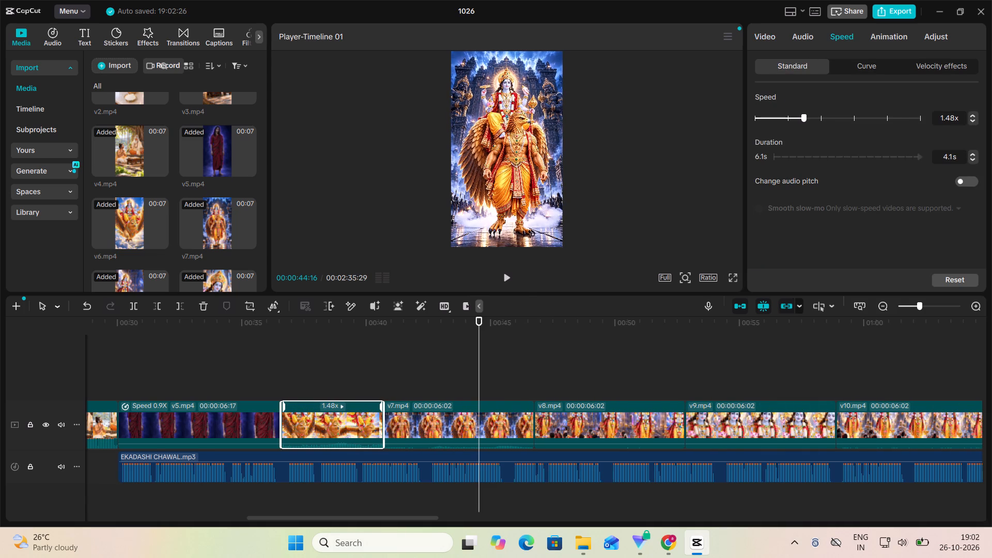
pyautogui.click(812, 114)
pyautogui.click(814, 114)
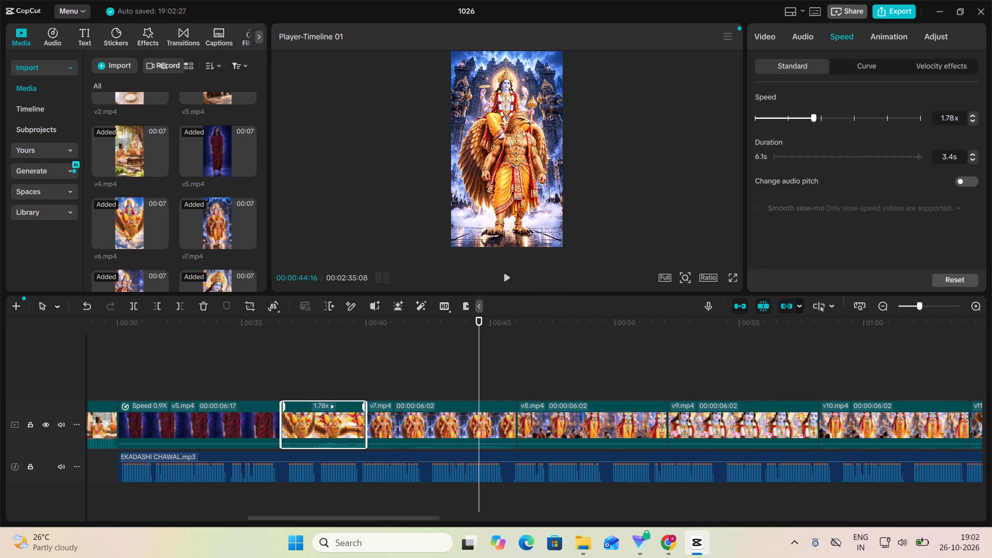
# Increase the speed of v6 slightly, to about 1.8x.
pyautogui.click(815, 113)
pyautogui.click(337, 378)
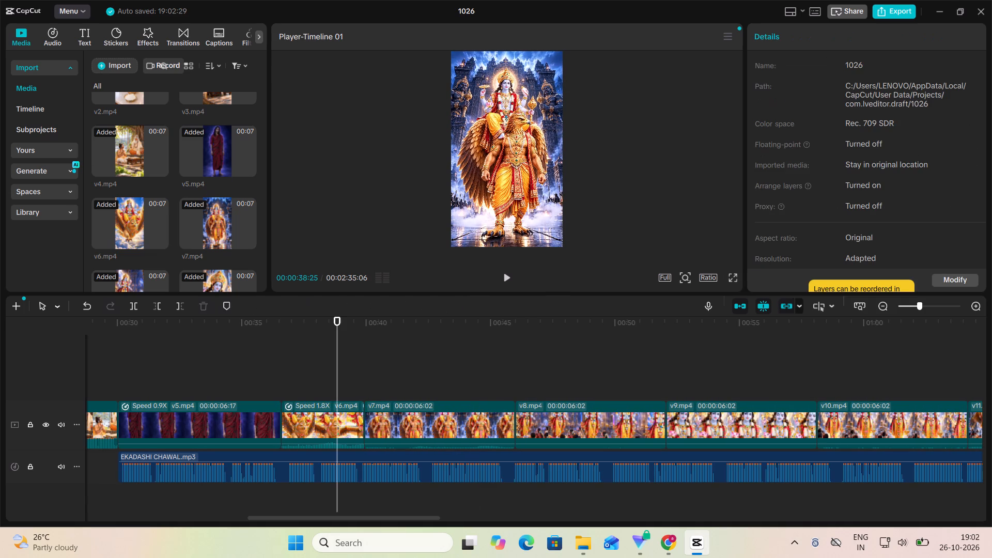
# Play v6 against its narration and trim a few frames off its end so it ends at about 00:00:39:25.
pyautogui.click(351, 426)
pyautogui.click(288, 403)
pyautogui.click(289, 379)
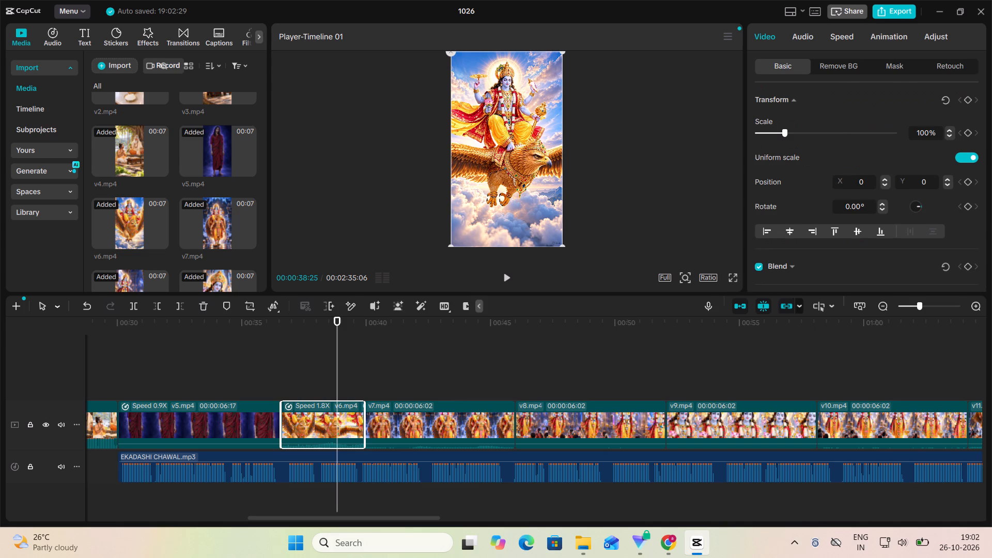
pyautogui.click(510, 280)
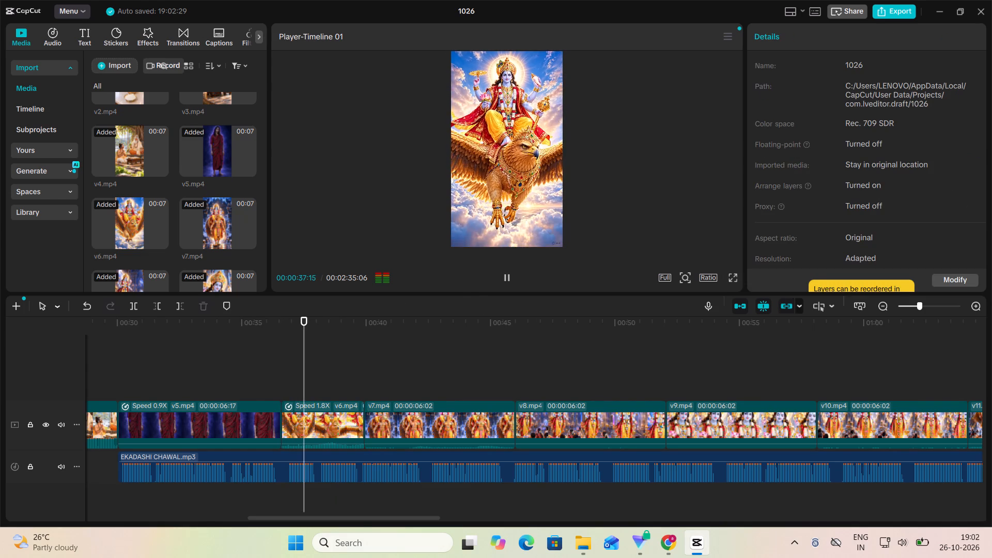
pyautogui.click(508, 278)
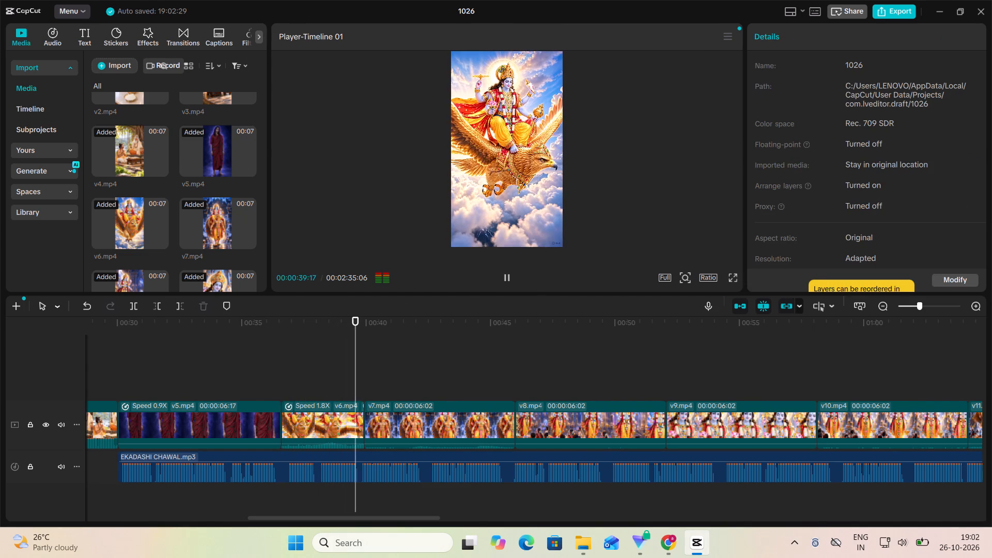
pyautogui.click(347, 423)
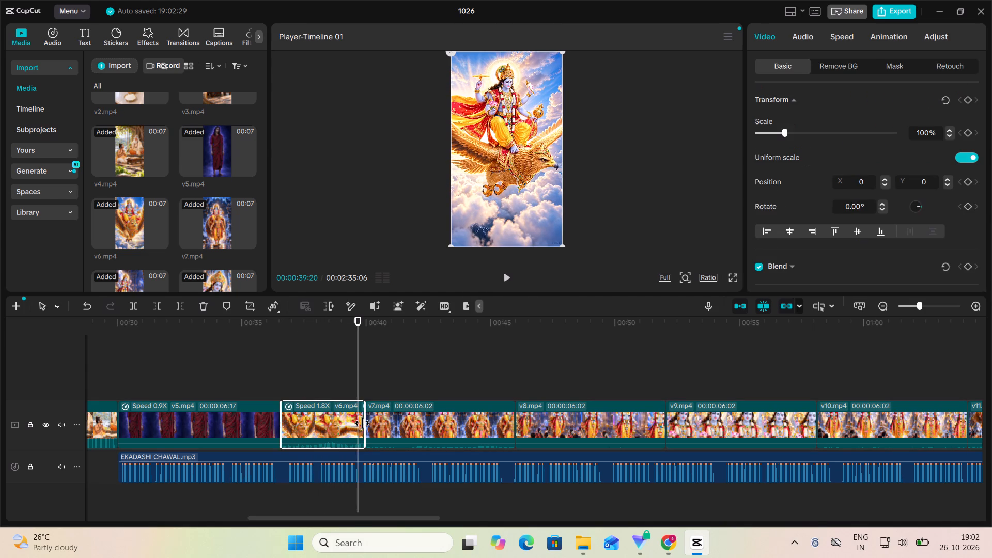
pyautogui.moveTo(362, 423); pyautogui.dragTo(361, 424)
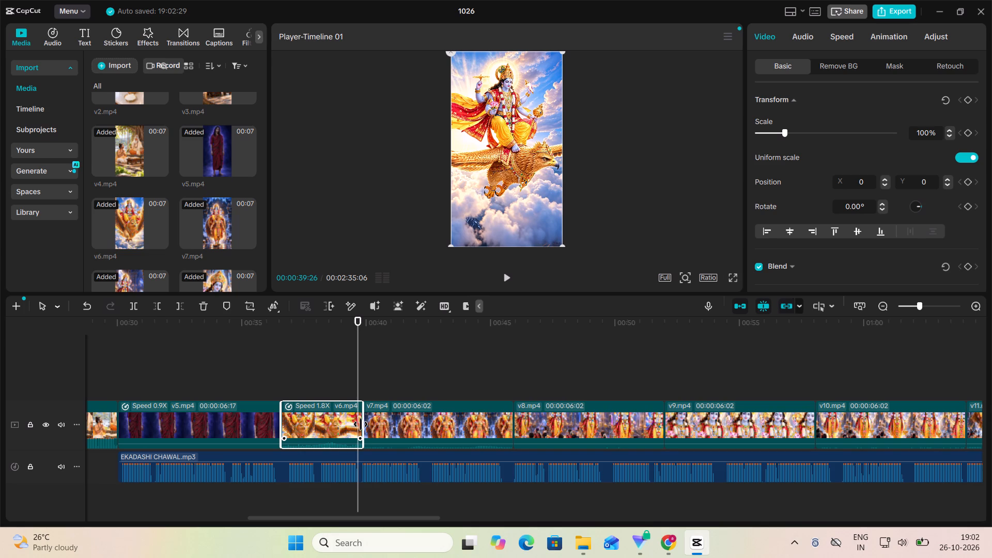
pyautogui.moveTo(361, 424); pyautogui.dragTo(360, 428)
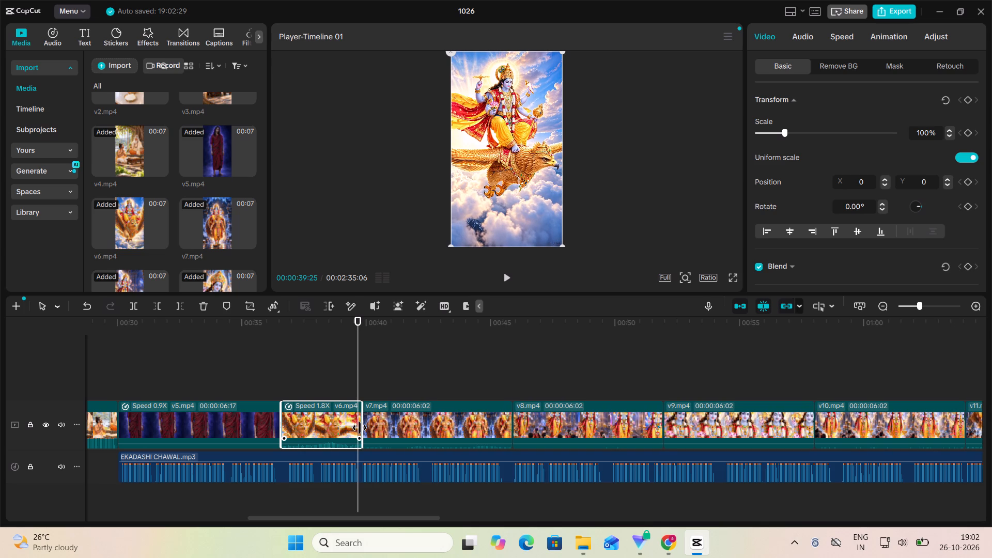
pyautogui.moveTo(360, 428); pyautogui.dragTo(359, 429)
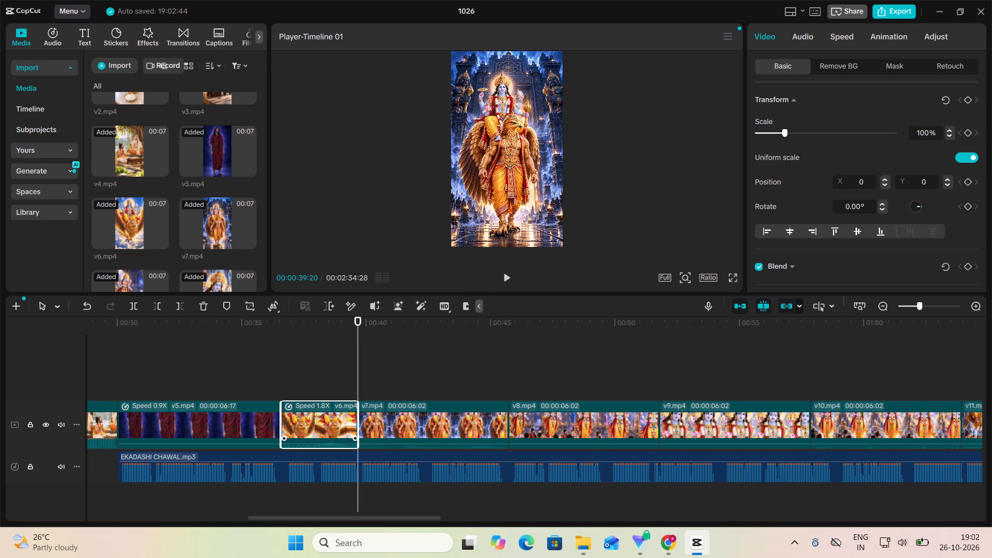
pyautogui.click(358, 427)
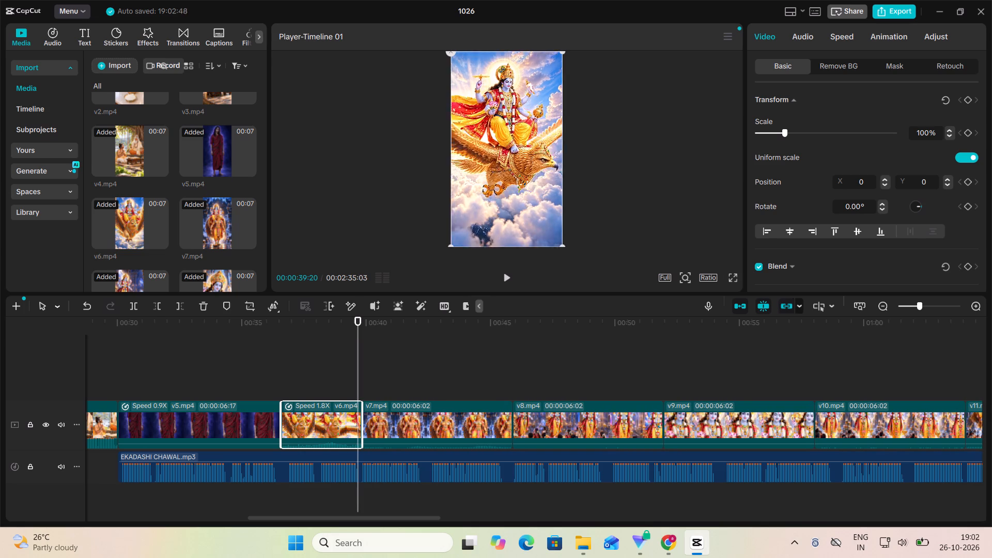
# Play from v6 into v7 to check the narration, and set the speed of v7 to 2.32x.
pyautogui.click(338, 377)
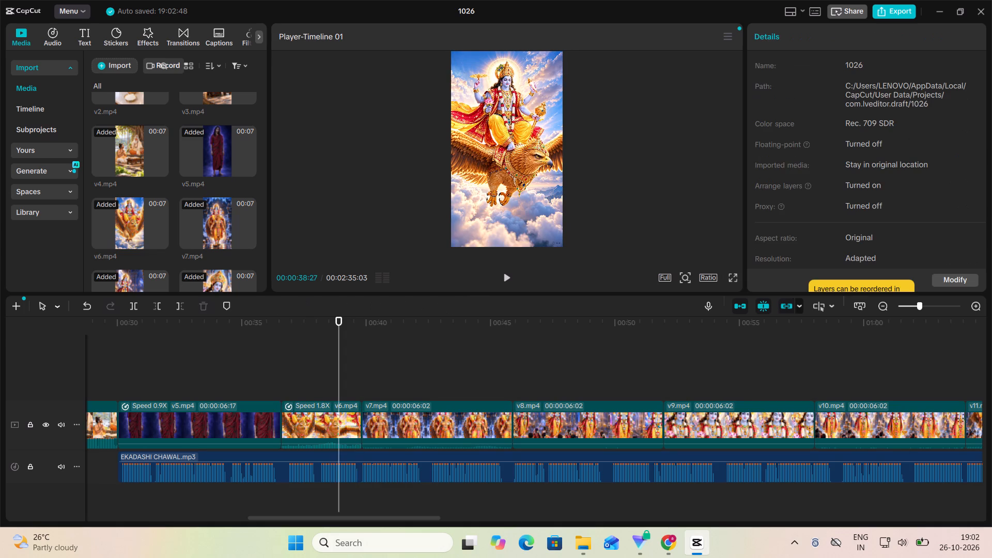
pyautogui.click(503, 276)
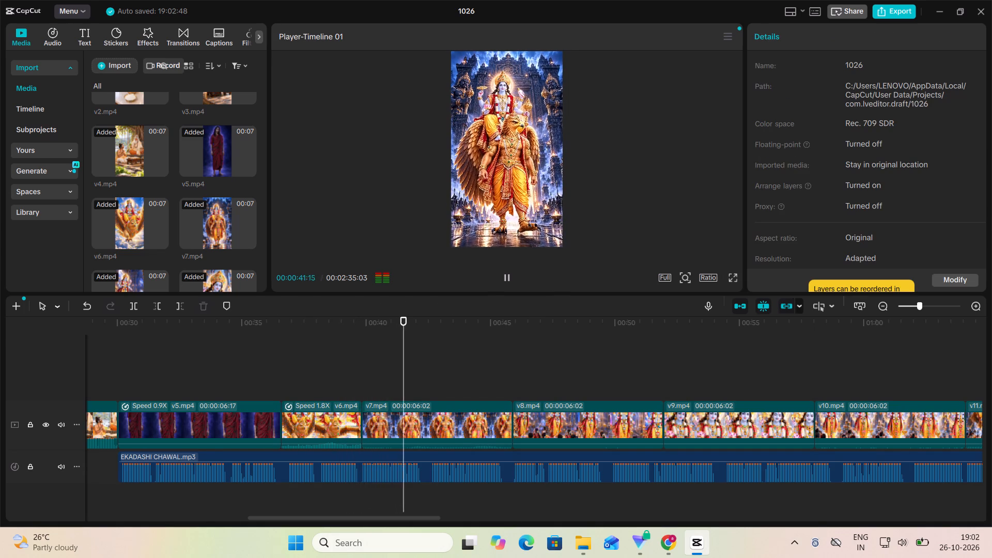
pyautogui.click(507, 275)
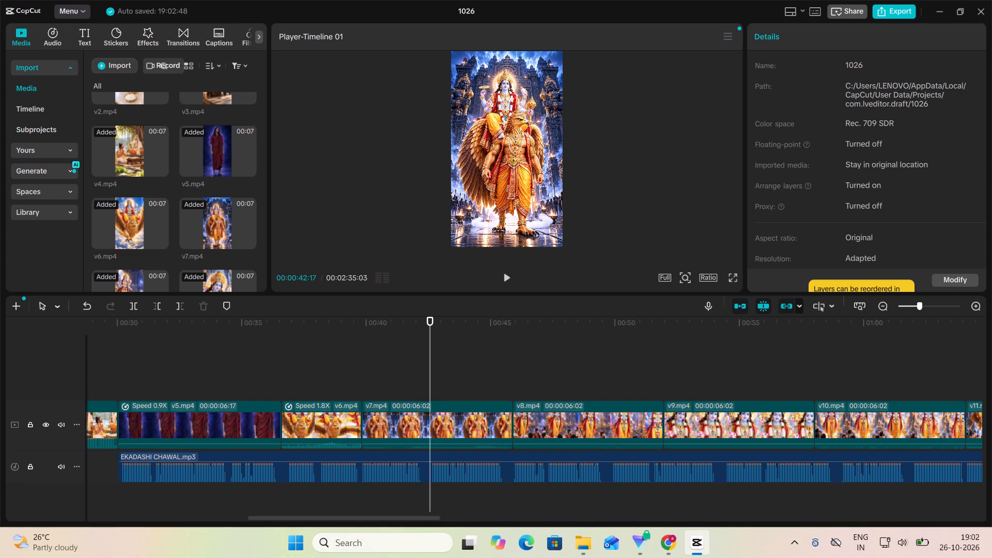
pyautogui.click(507, 275)
pyautogui.click(507, 275)
pyautogui.click(466, 409)
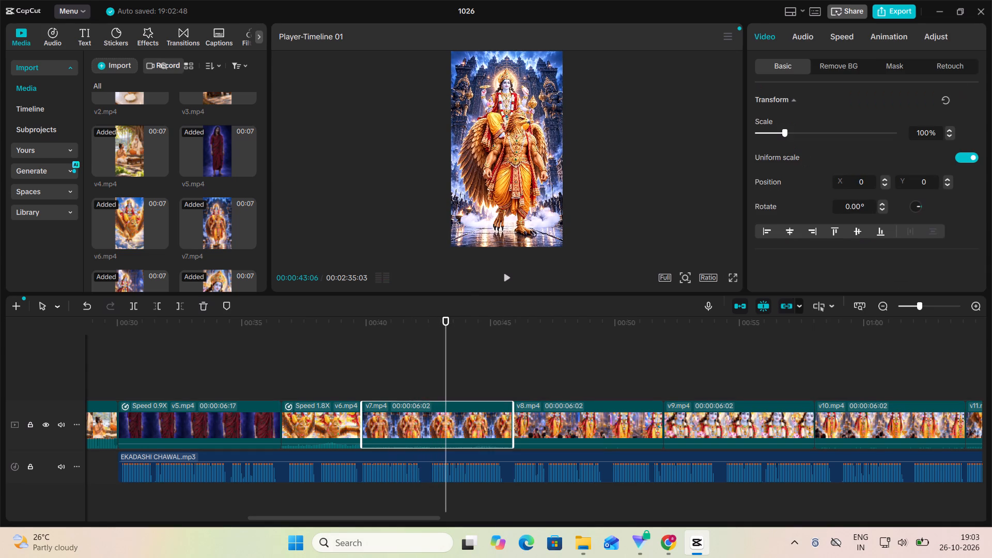
pyautogui.click(848, 35)
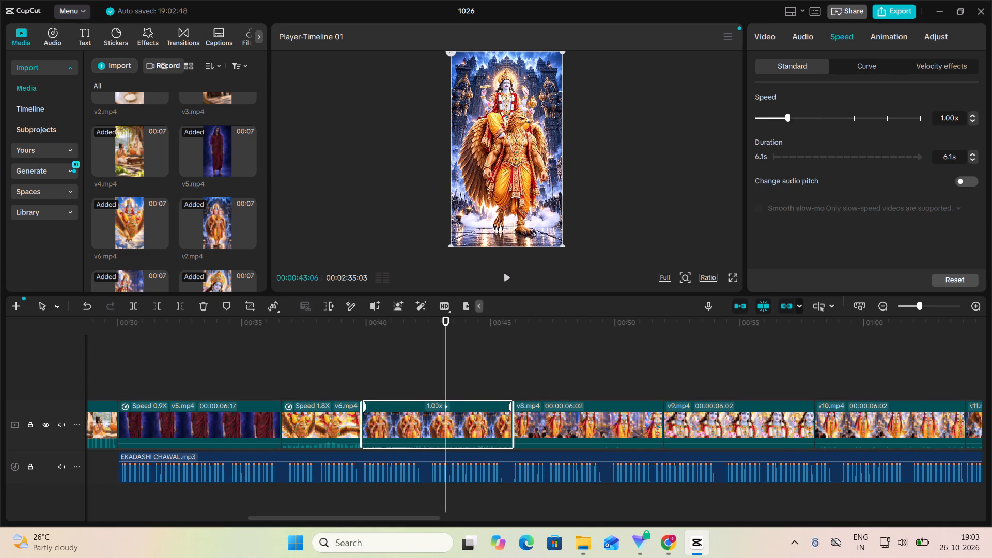
pyautogui.click(796, 118)
pyautogui.click(804, 117)
pyautogui.click(812, 115)
pyautogui.click(815, 114)
pyautogui.tripleClick(818, 114)
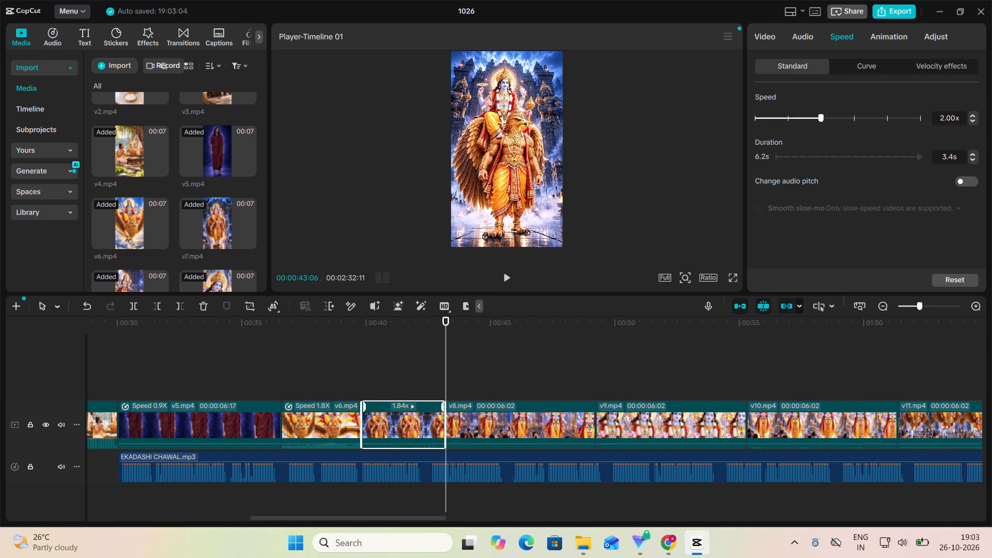
pyautogui.click(820, 114)
pyautogui.click(825, 114)
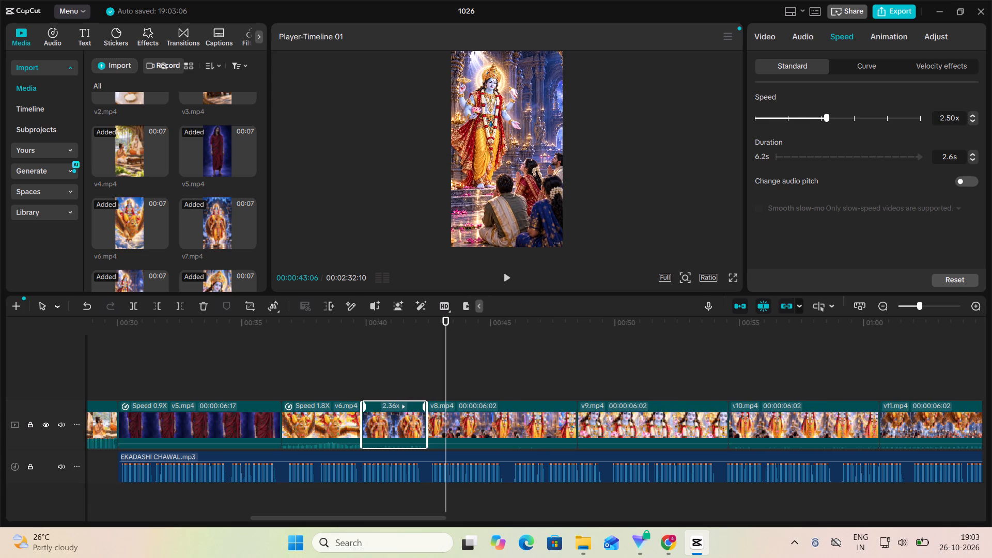
pyautogui.click(827, 114)
pyautogui.click(825, 115)
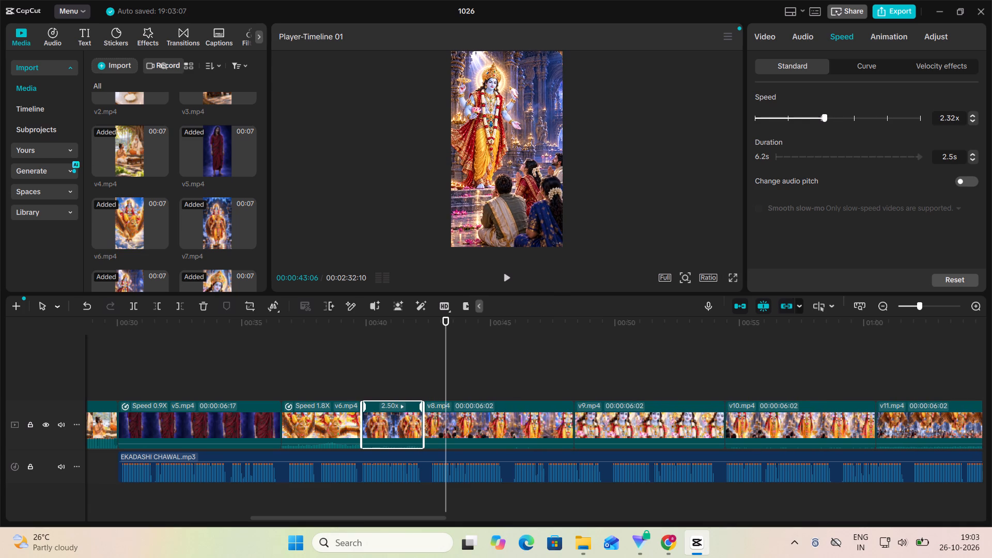
# Play from the start of v7 into v9 to check the narration, and set the speed of v8 to 1.87x.
pyautogui.click(384, 368)
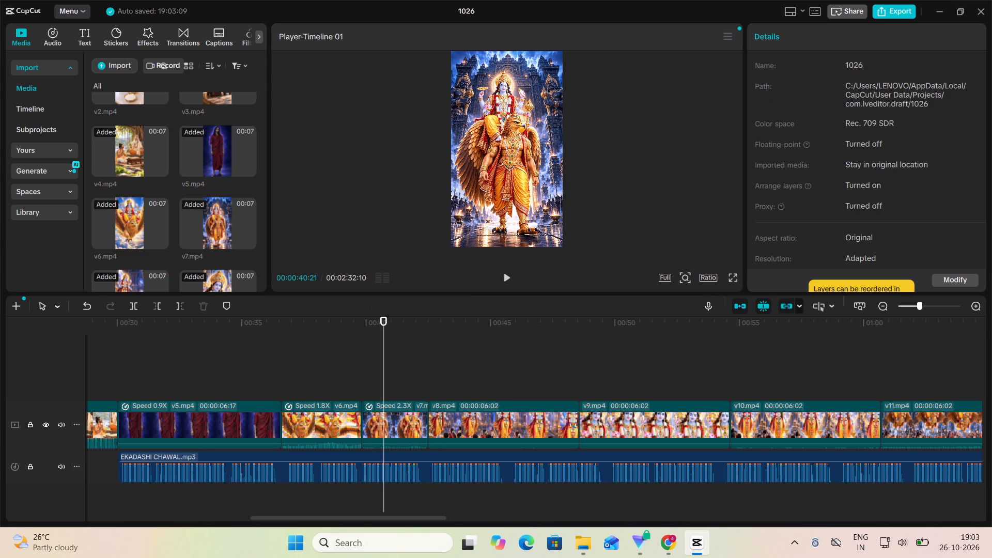
pyautogui.click(365, 363)
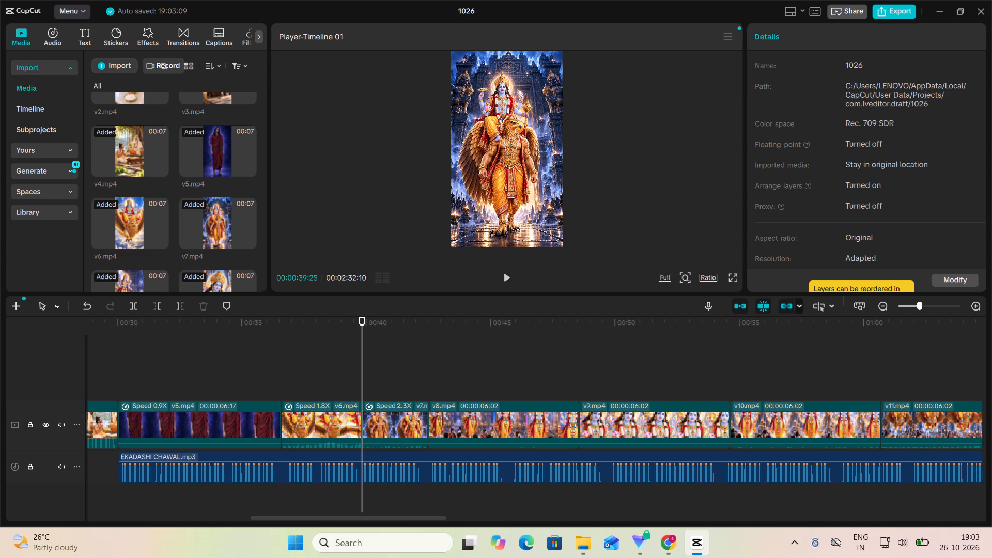
pyautogui.click(505, 284)
pyautogui.click(505, 284)
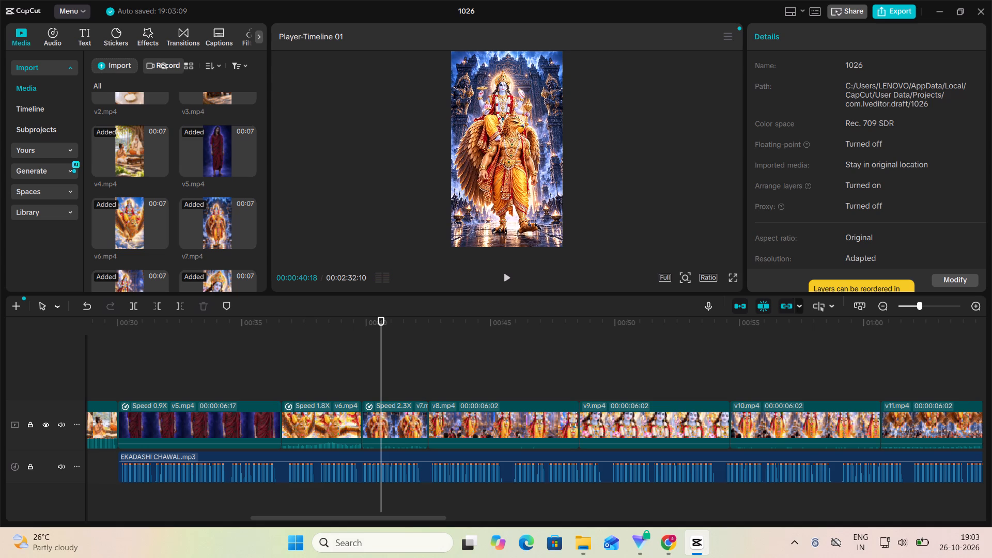
pyautogui.click(506, 284)
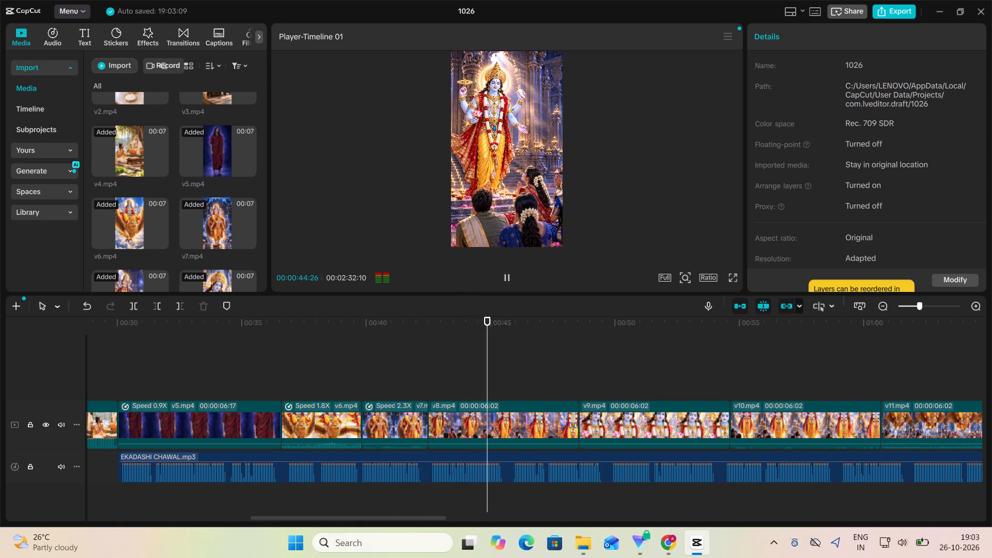
pyautogui.click(506, 284)
pyautogui.click(506, 284)
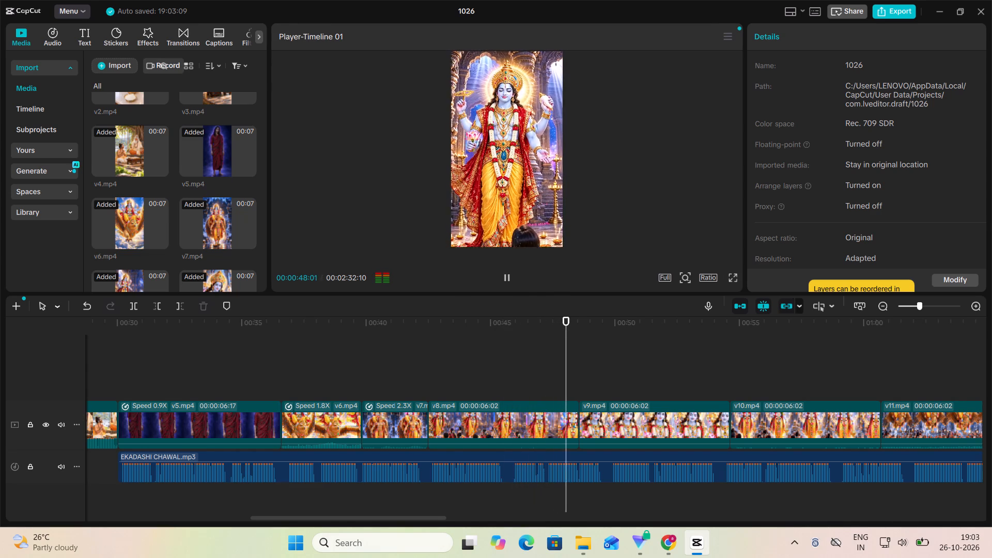
pyautogui.click(506, 284)
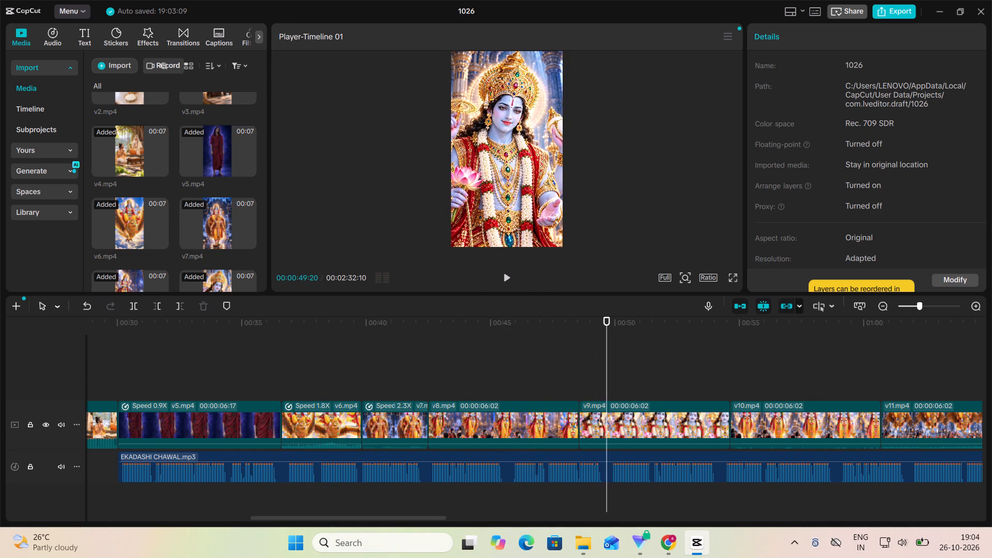
pyautogui.click(538, 425)
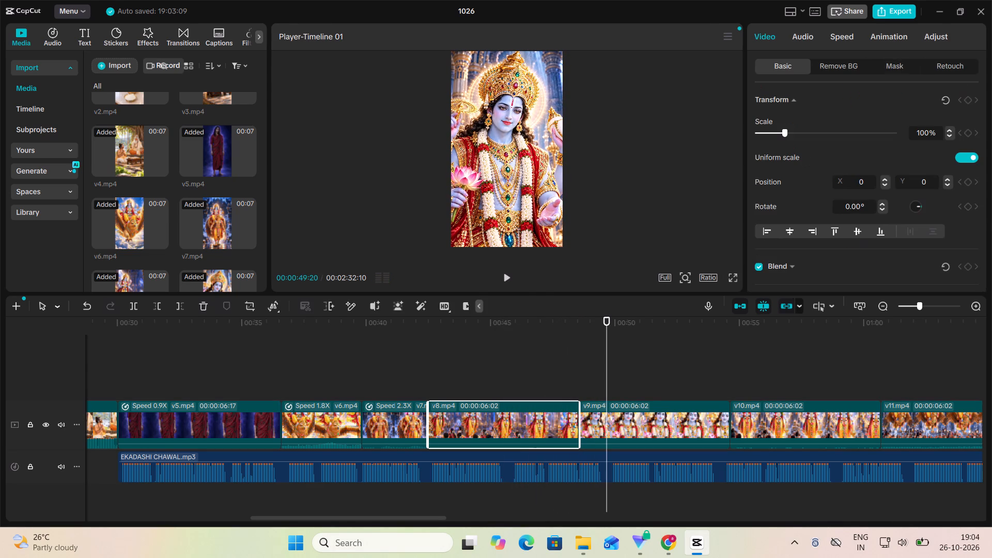
pyautogui.click(853, 38)
pyautogui.click(802, 117)
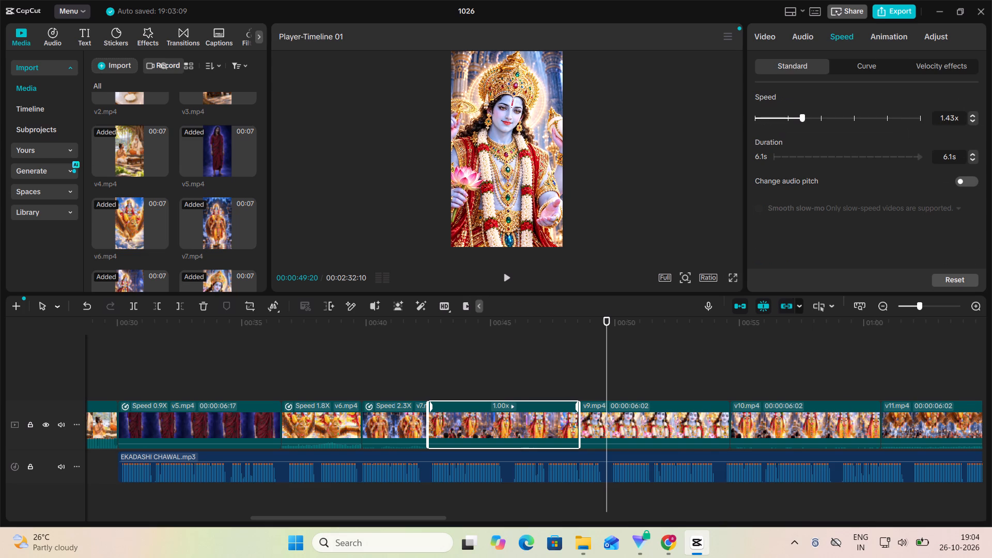
pyautogui.click(813, 121)
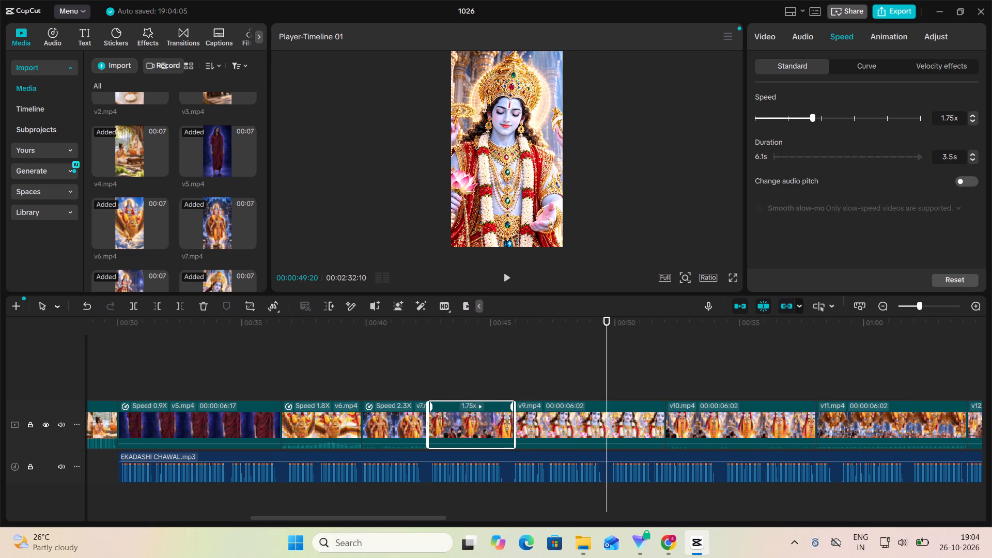
pyautogui.click(815, 120)
pyautogui.click(817, 118)
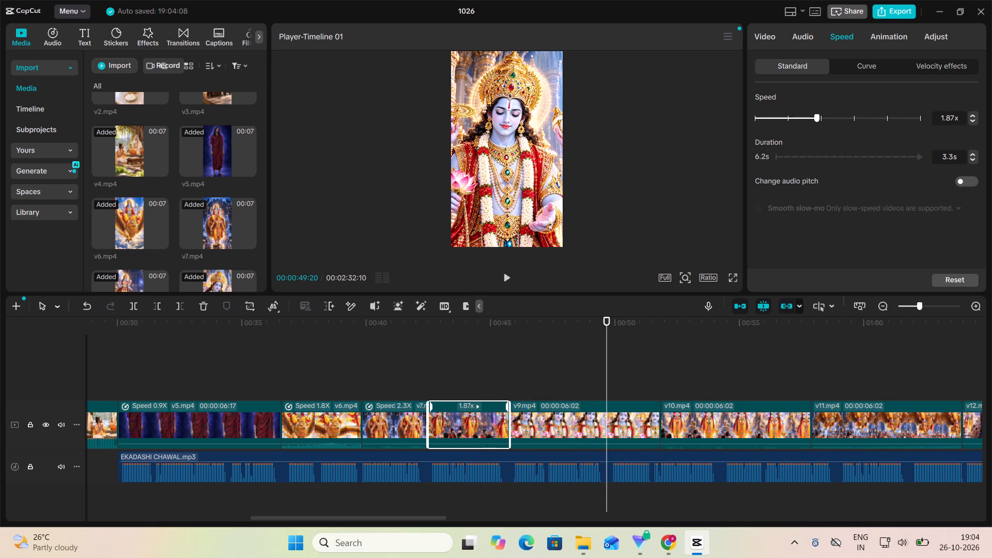
# Play from the start of v8 into v9 to check the narration, and set the speed of v9 to 1.56x.
pyautogui.click(457, 375)
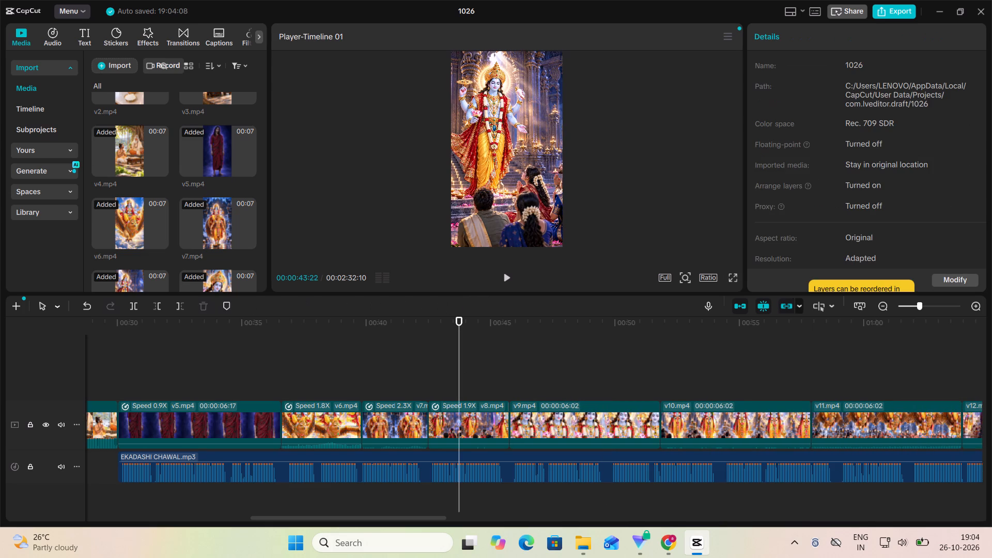
pyautogui.click(427, 362)
pyautogui.click(510, 276)
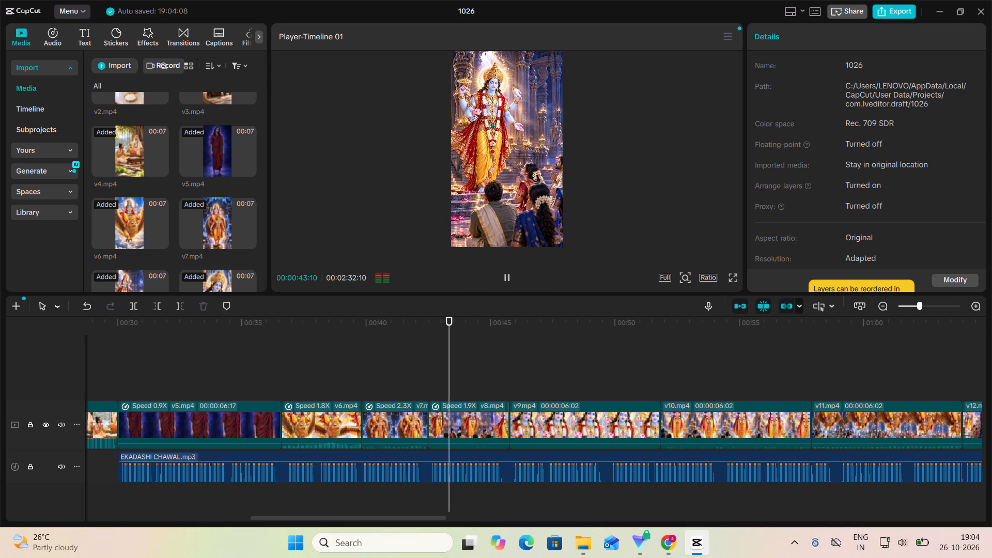
pyautogui.hscroll(-2, 575, 338)
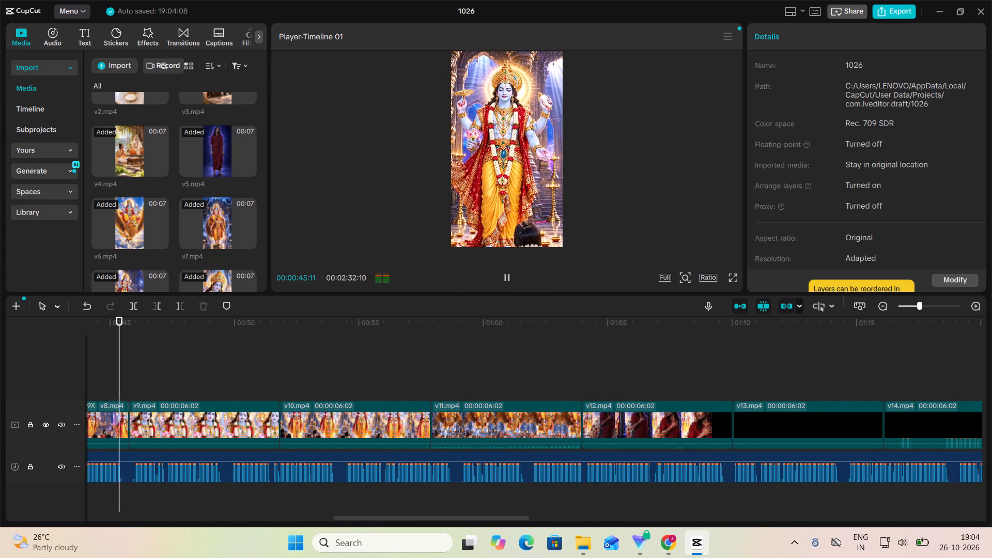
pyautogui.click(507, 281)
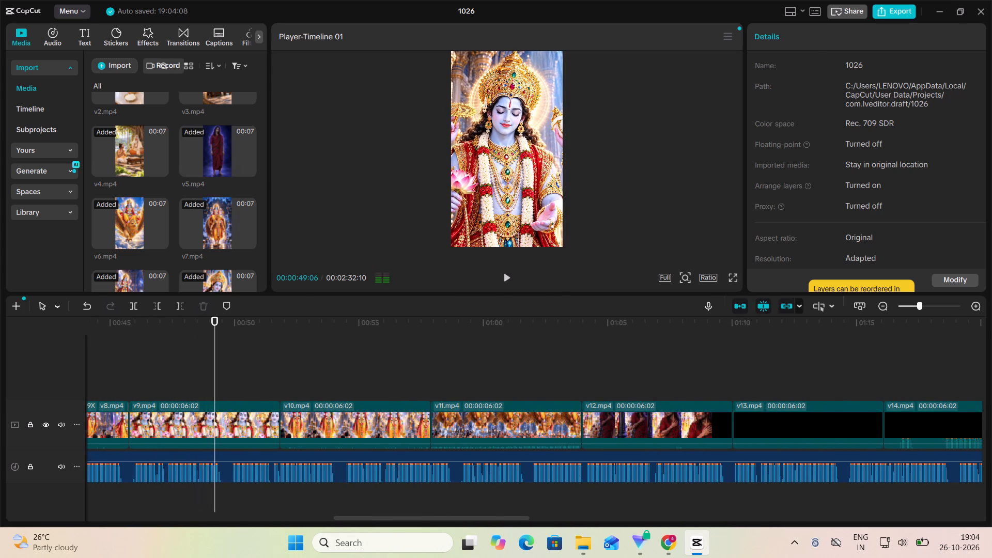
pyautogui.click(225, 425)
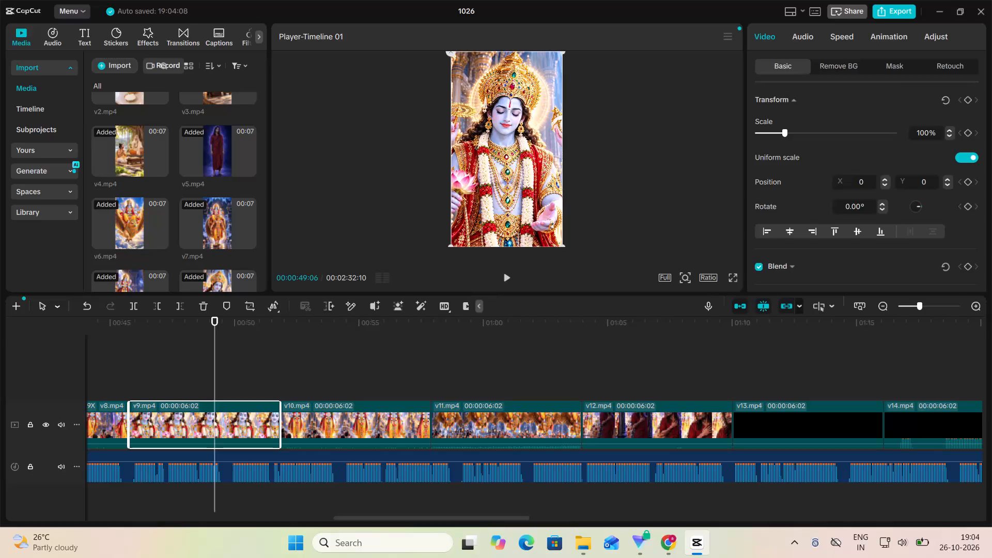
pyautogui.click(838, 35)
pyautogui.click(796, 116)
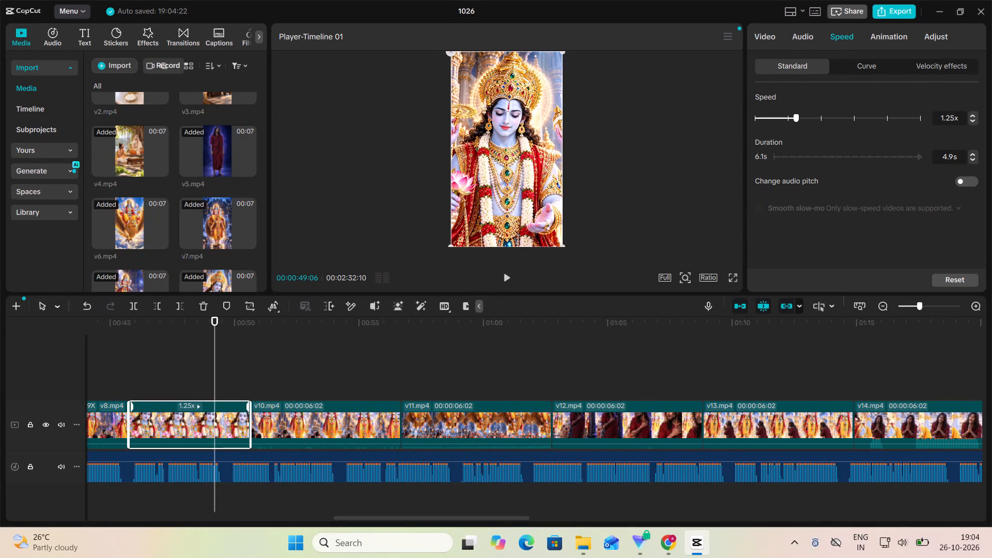
pyautogui.click(797, 116)
pyautogui.click(801, 115)
pyautogui.click(803, 115)
pyautogui.click(805, 115)
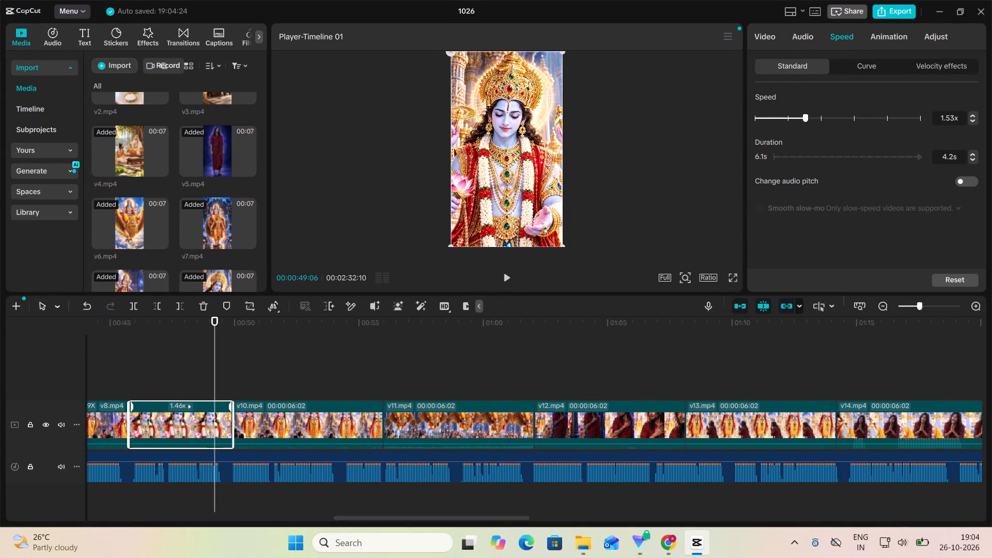
pyautogui.click(807, 115)
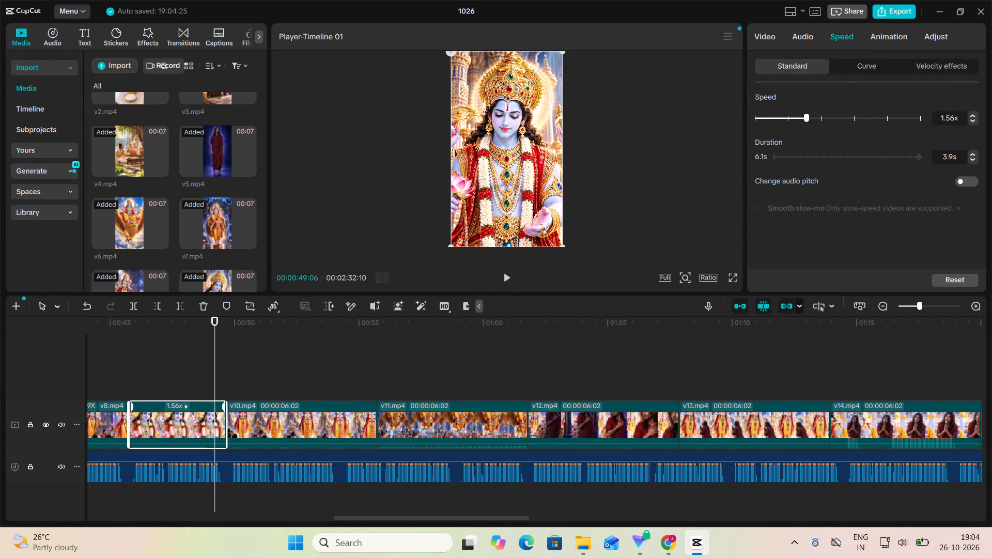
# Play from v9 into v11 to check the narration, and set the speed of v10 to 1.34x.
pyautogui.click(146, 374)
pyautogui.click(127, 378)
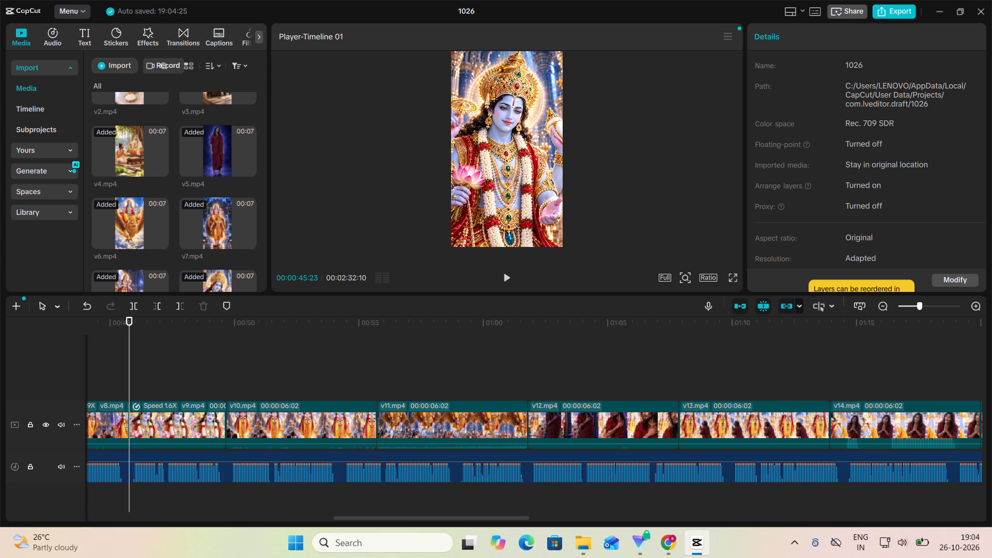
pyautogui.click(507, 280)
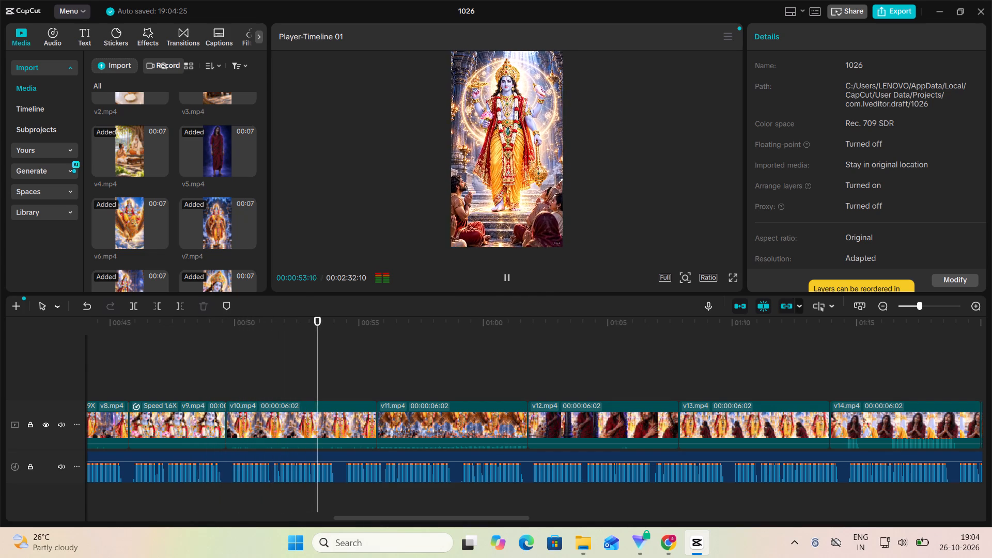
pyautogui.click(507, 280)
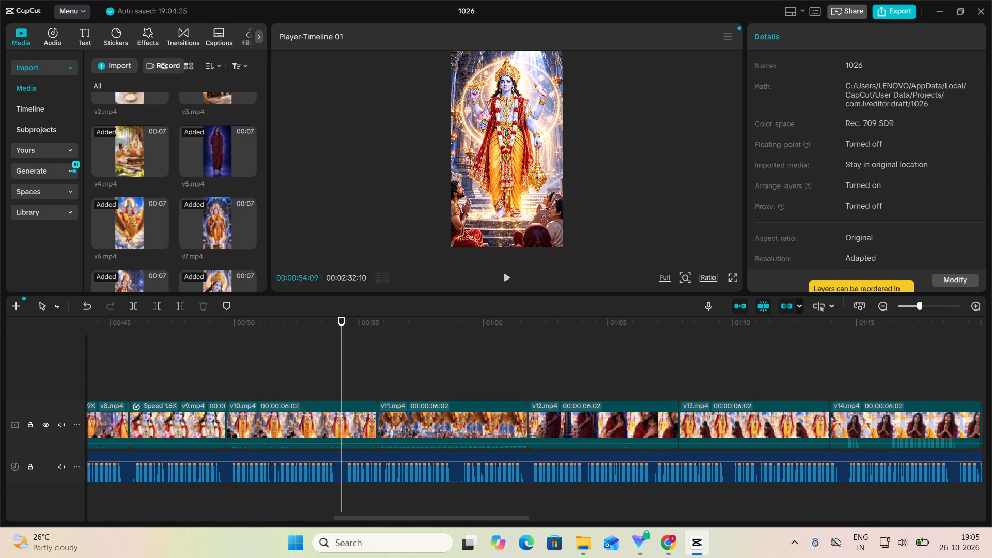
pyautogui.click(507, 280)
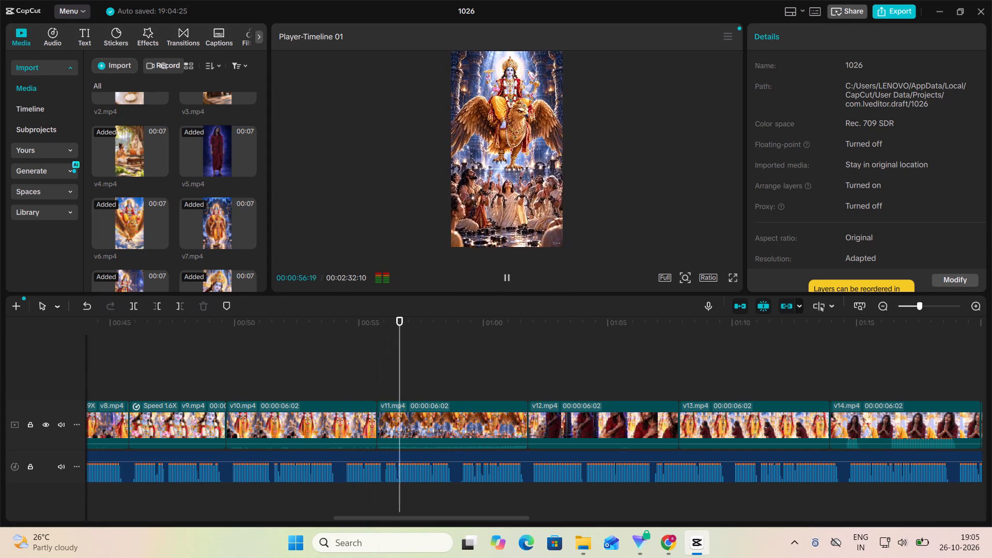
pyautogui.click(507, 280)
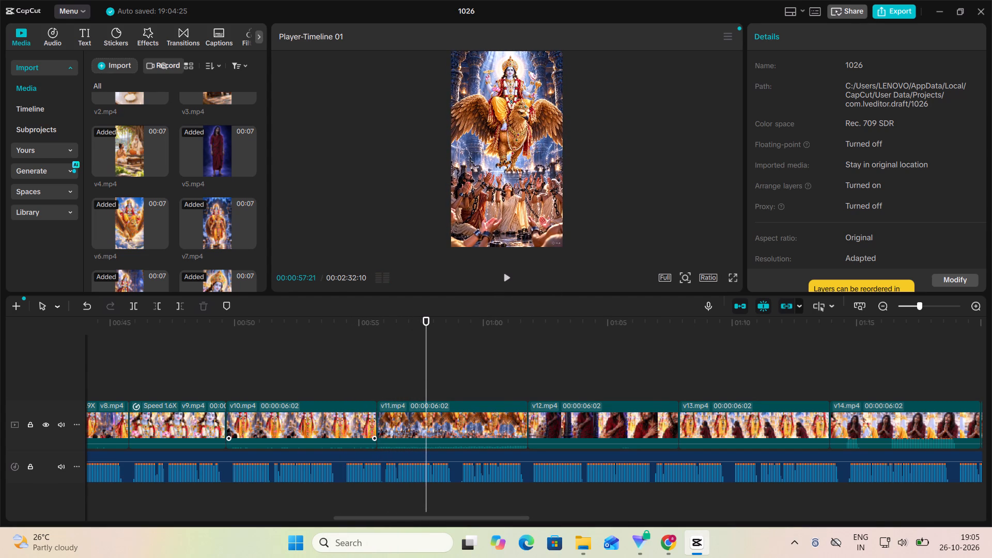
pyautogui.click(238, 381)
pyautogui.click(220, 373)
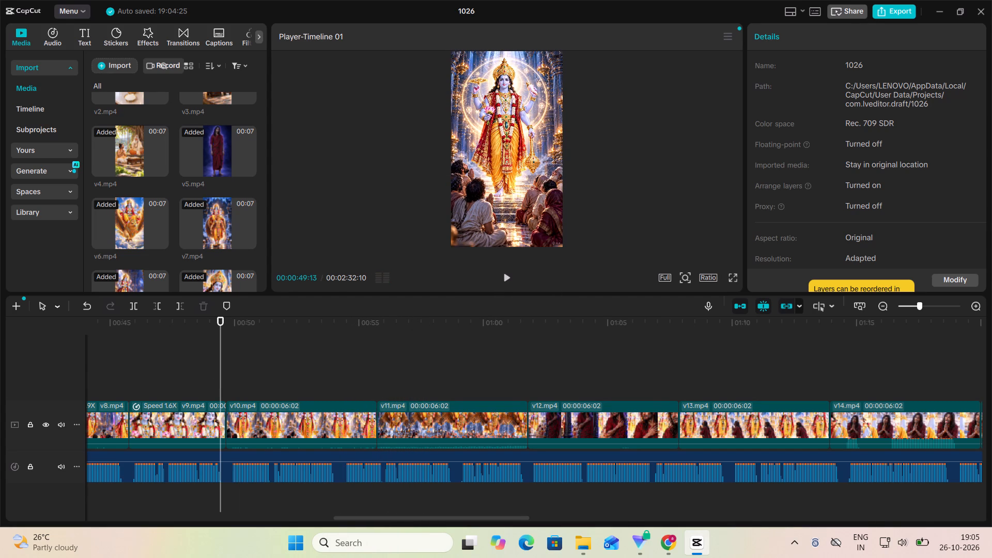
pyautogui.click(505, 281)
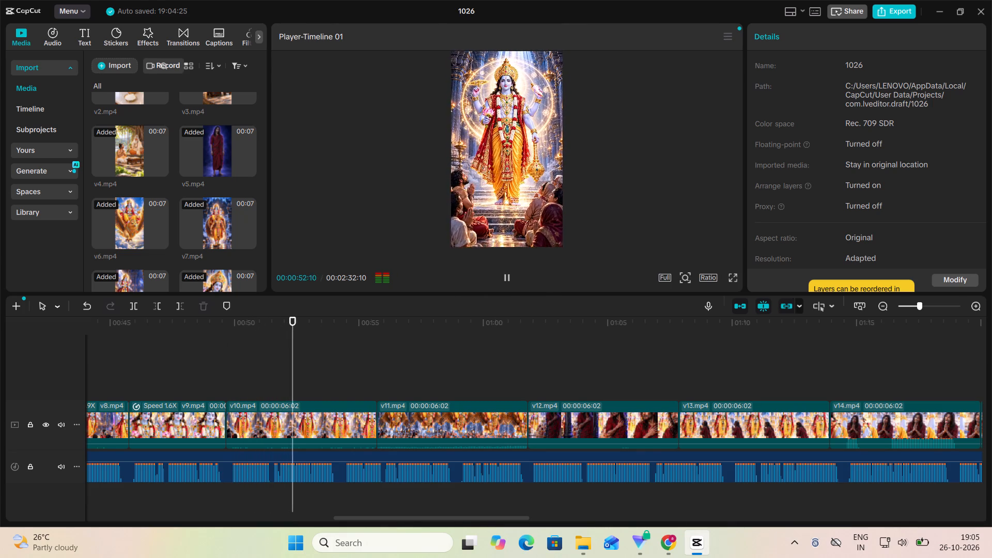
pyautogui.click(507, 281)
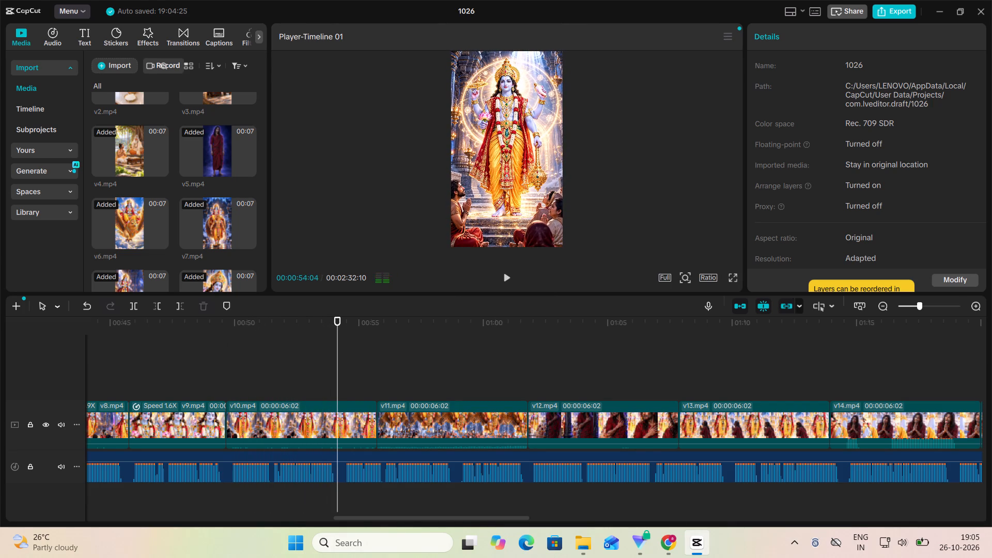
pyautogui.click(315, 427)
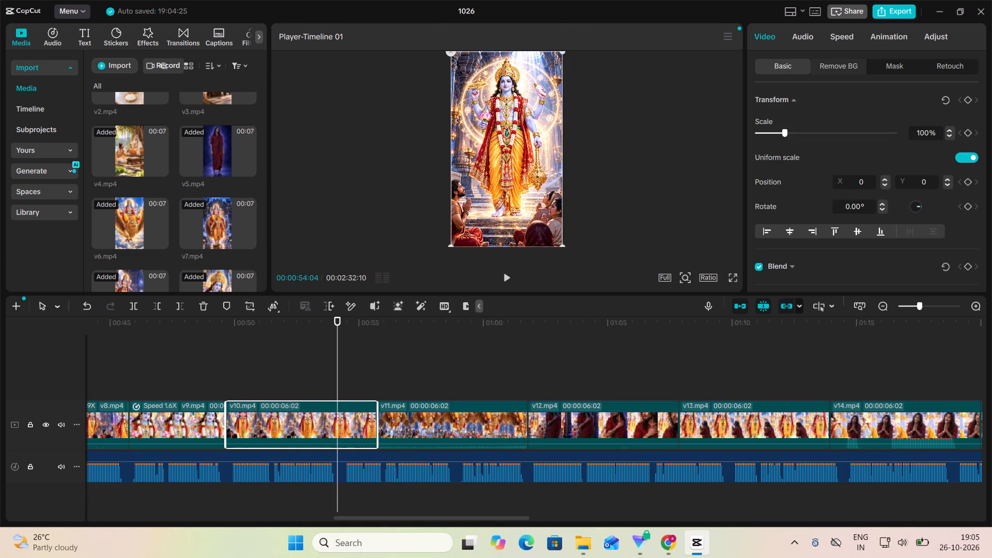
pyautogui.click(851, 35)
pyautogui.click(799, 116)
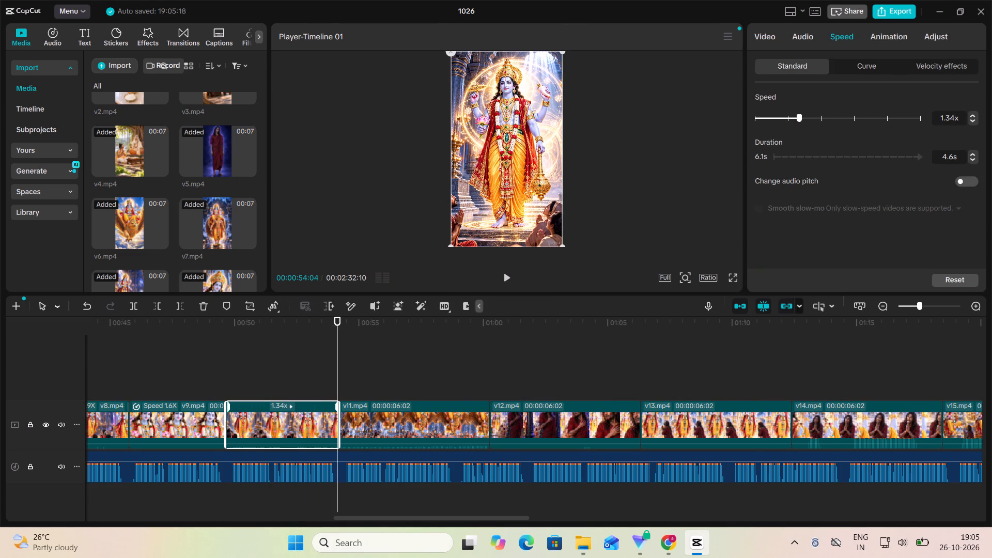
# Replay the cut from v10 into v11, set the speed of v10 to 1.28x, and trim a few frames off its end.
pyautogui.click(319, 373)
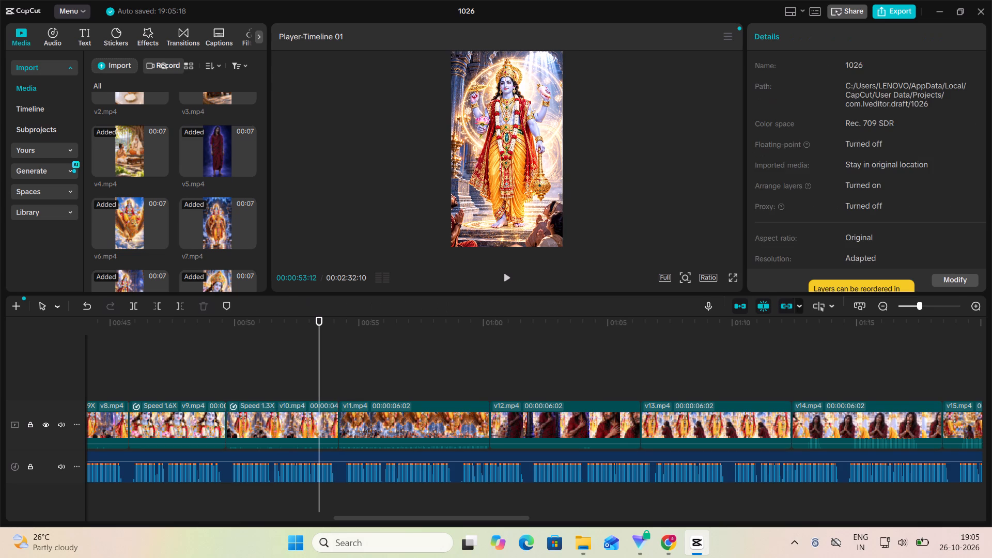
pyautogui.click(512, 275)
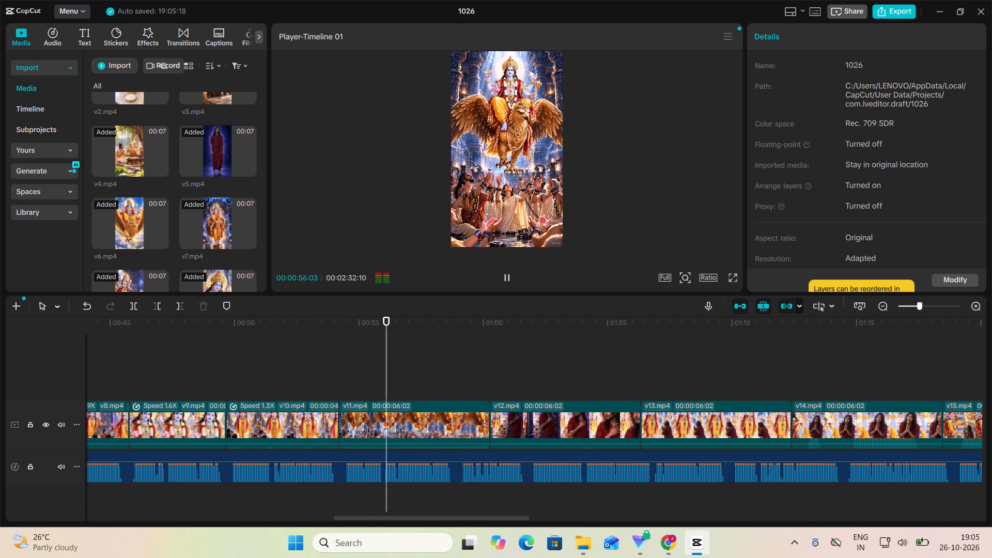
pyautogui.click(507, 283)
pyautogui.click(315, 418)
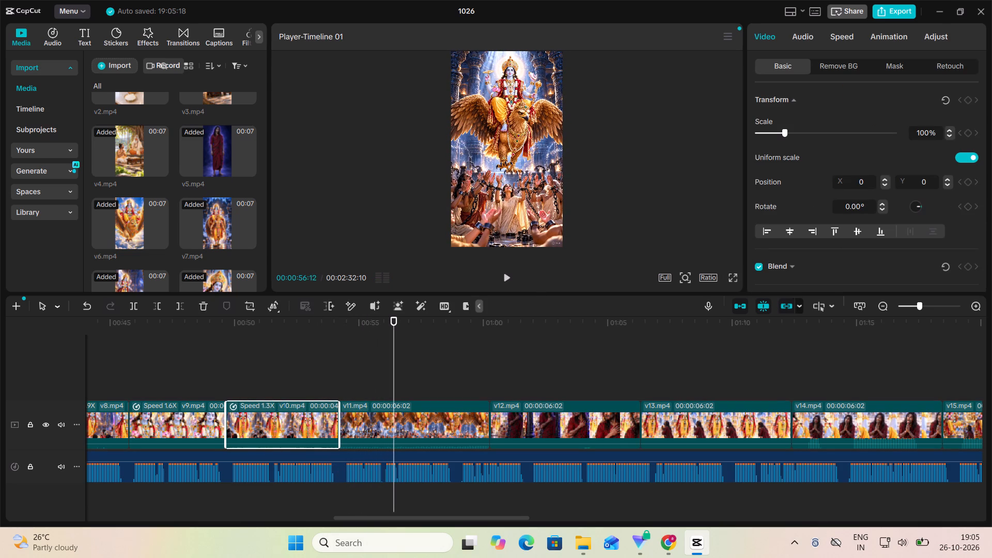
pyautogui.click(839, 35)
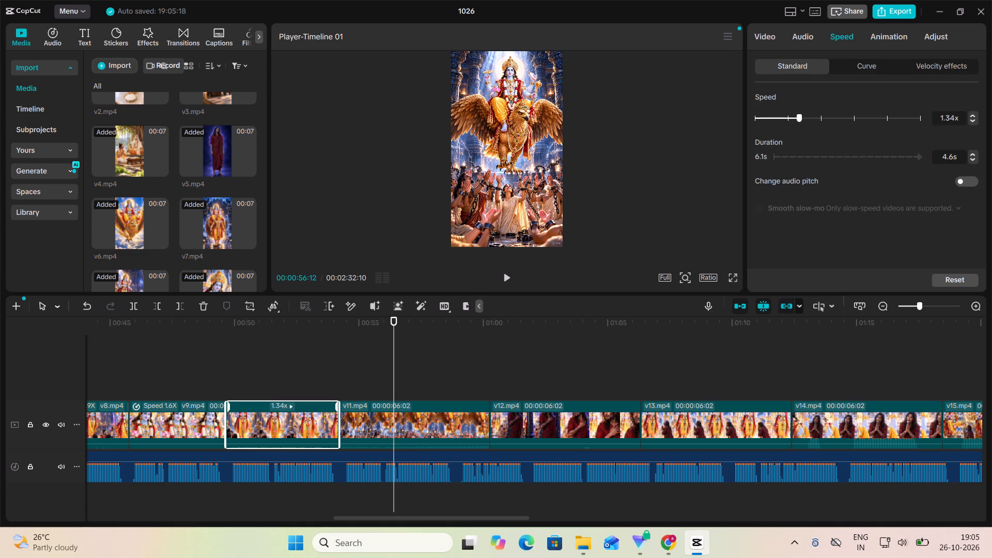
pyautogui.click(797, 116)
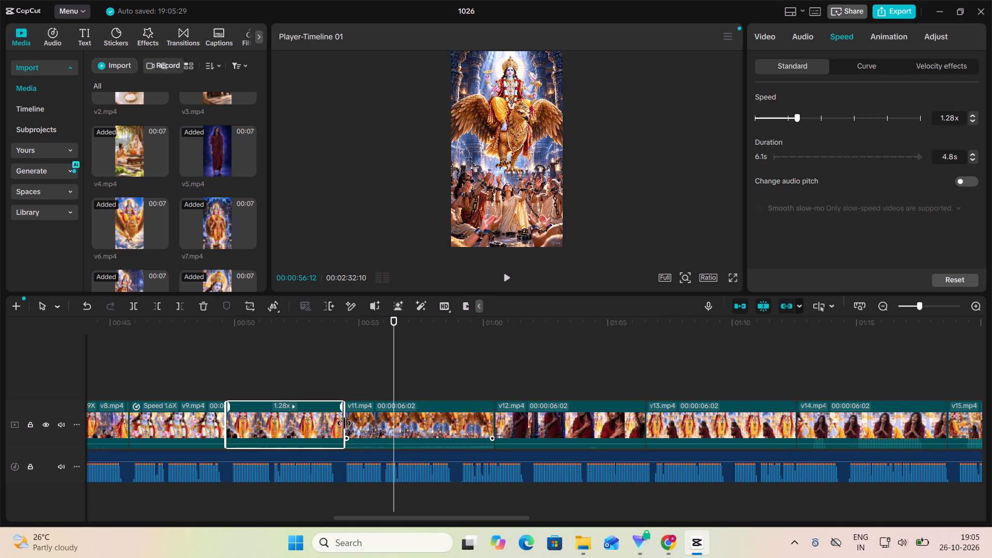
pyautogui.moveTo(345, 423); pyautogui.dragTo(338, 424)
# Play from v10 into v12 to check the narration, and set the speed of v11 to about 1.3x.
pyautogui.click(308, 371)
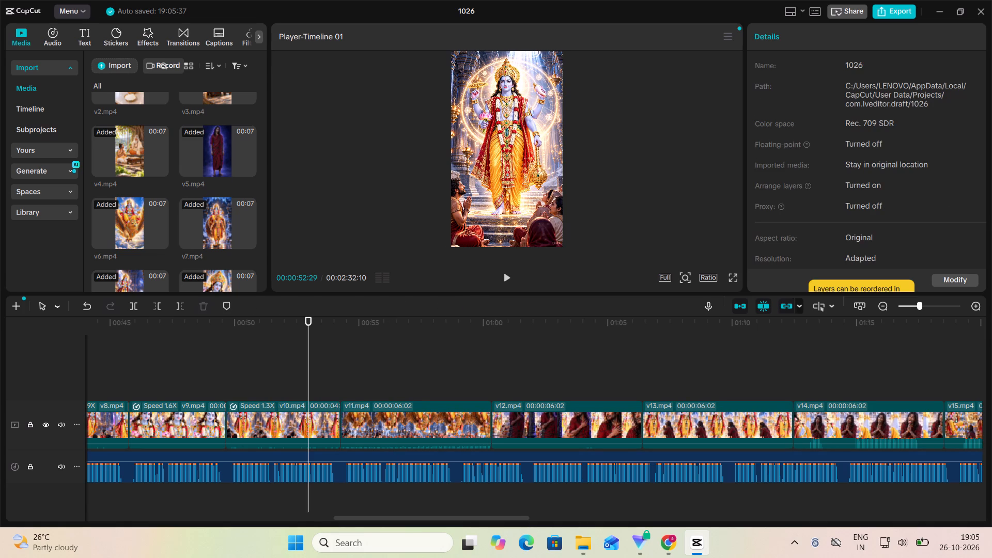
pyautogui.click(510, 275)
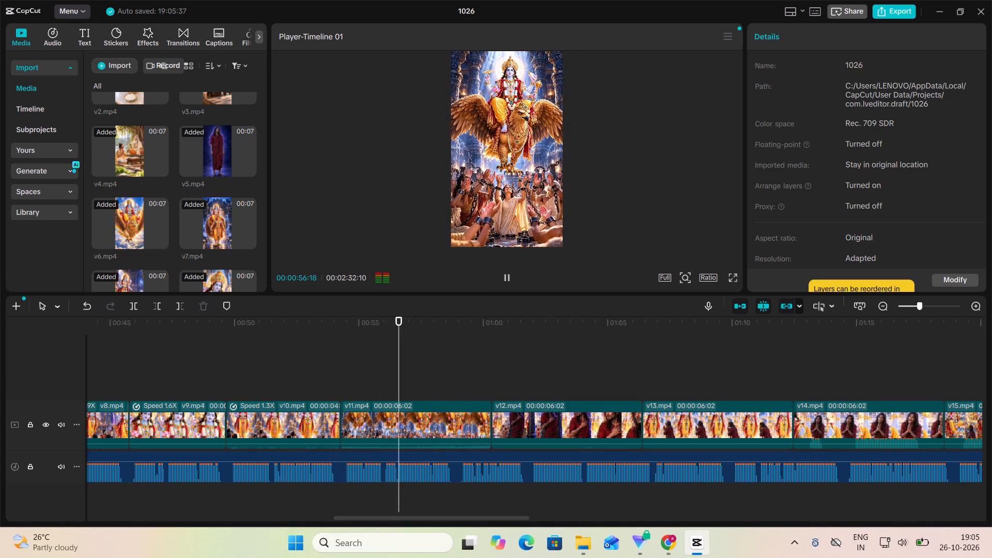
pyautogui.click(507, 278)
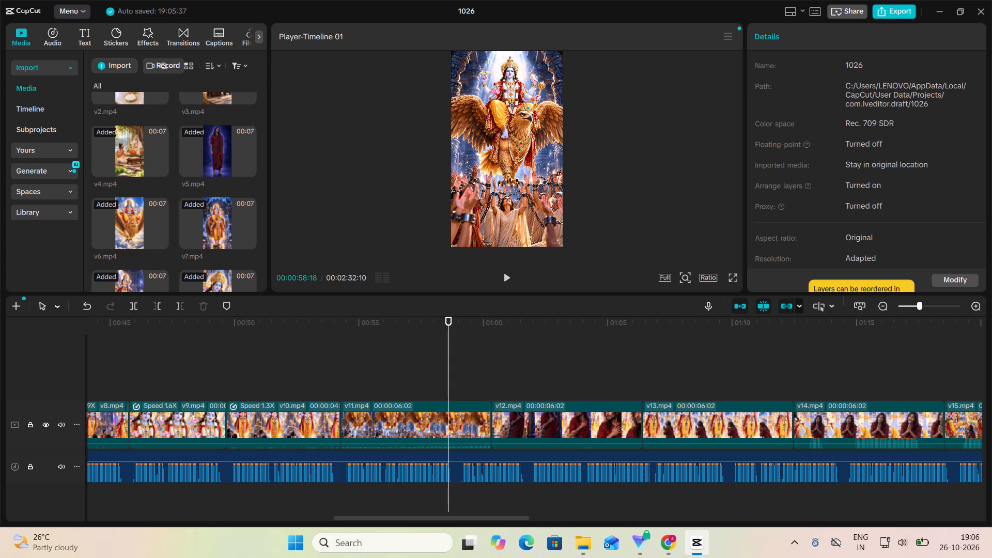
pyautogui.click(504, 282)
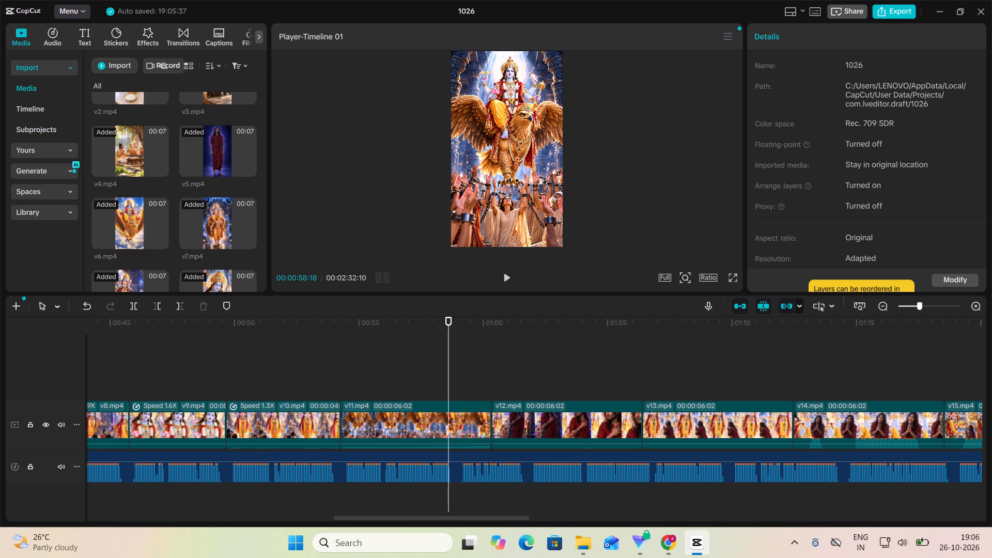
pyautogui.click(507, 280)
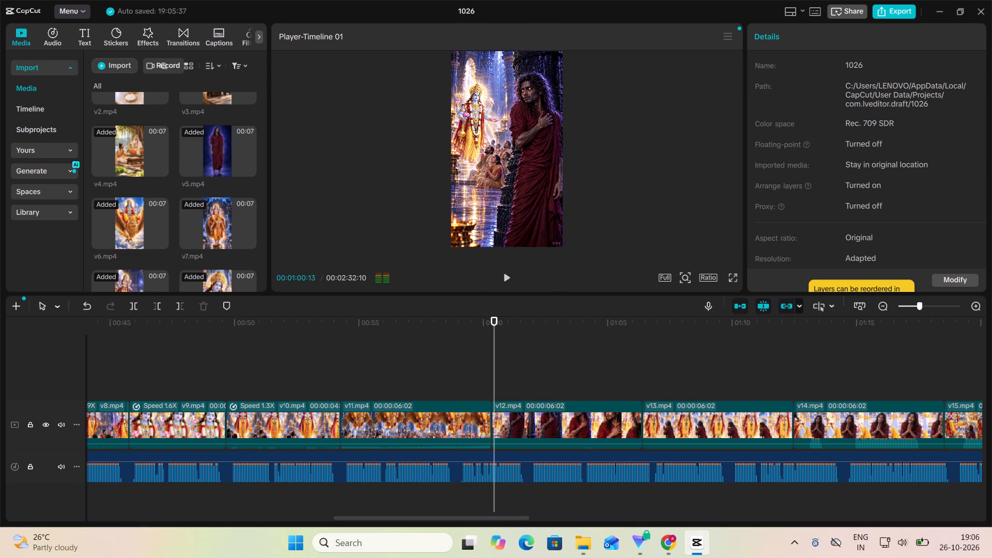
pyautogui.click(460, 427)
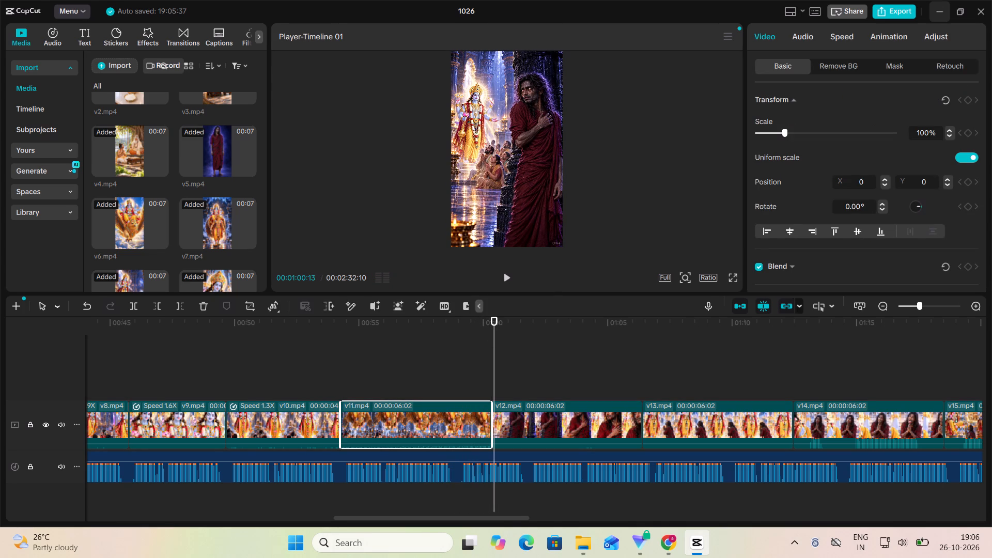
pyautogui.click(844, 36)
pyautogui.click(802, 118)
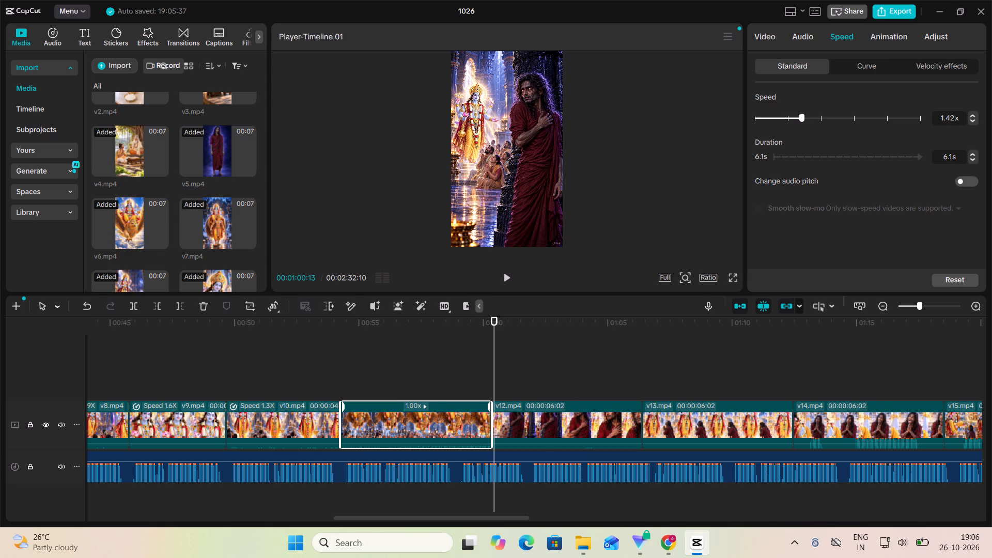
pyautogui.click(801, 116)
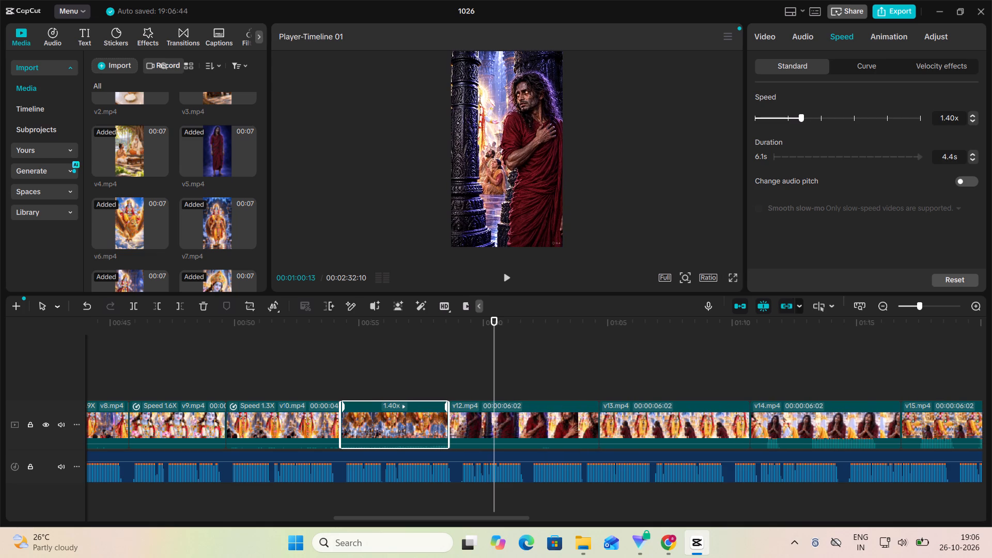
pyautogui.click(799, 115)
pyautogui.click(799, 115)
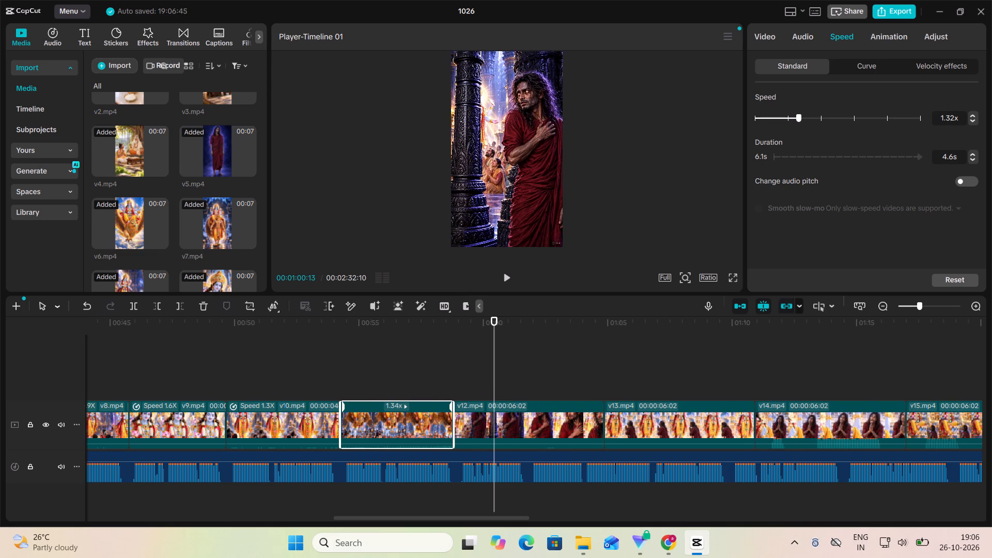
pyautogui.click(796, 116)
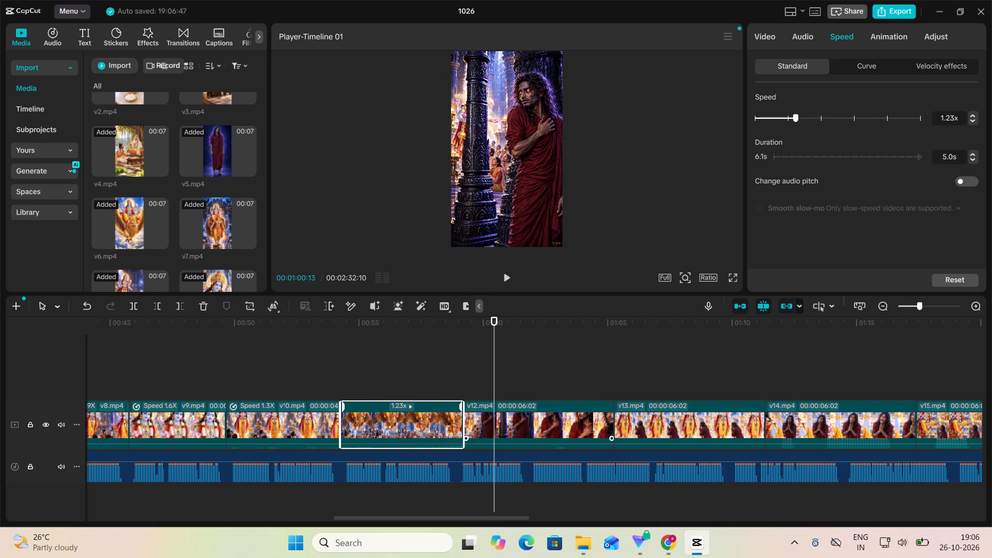
pyautogui.click(796, 118)
pyautogui.click(796, 118)
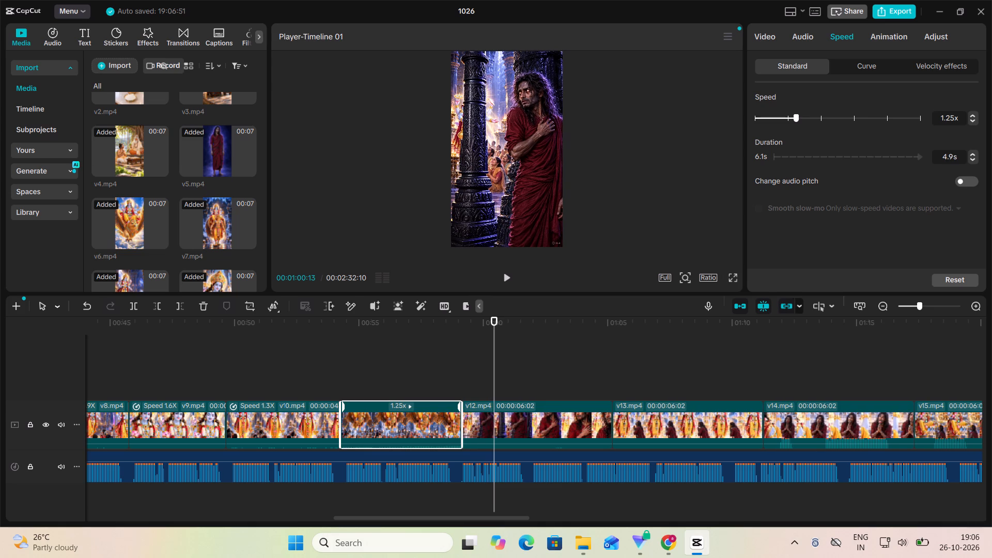
pyautogui.click(797, 118)
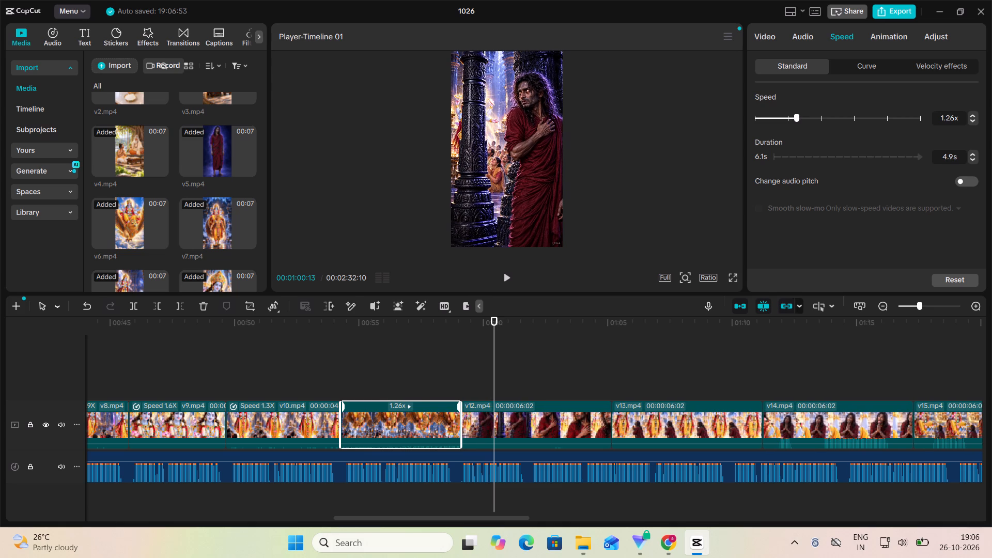
pyautogui.click(798, 118)
# Raise the clip volume of v11 and play from the end of v10 through v11 to check the sound.
pyautogui.click(428, 367)
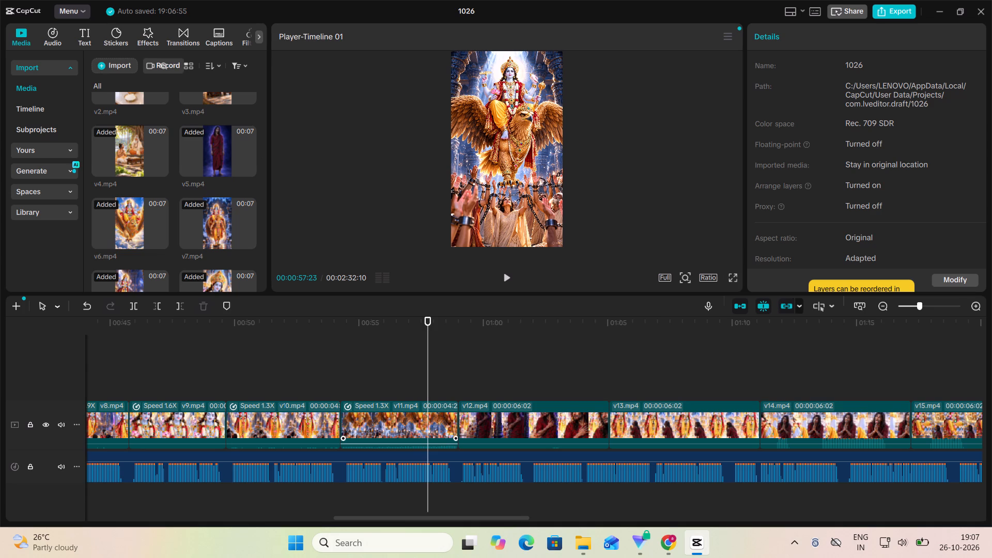
pyautogui.moveTo(364, 445); pyautogui.dragTo(369, 428)
pyautogui.click(330, 381)
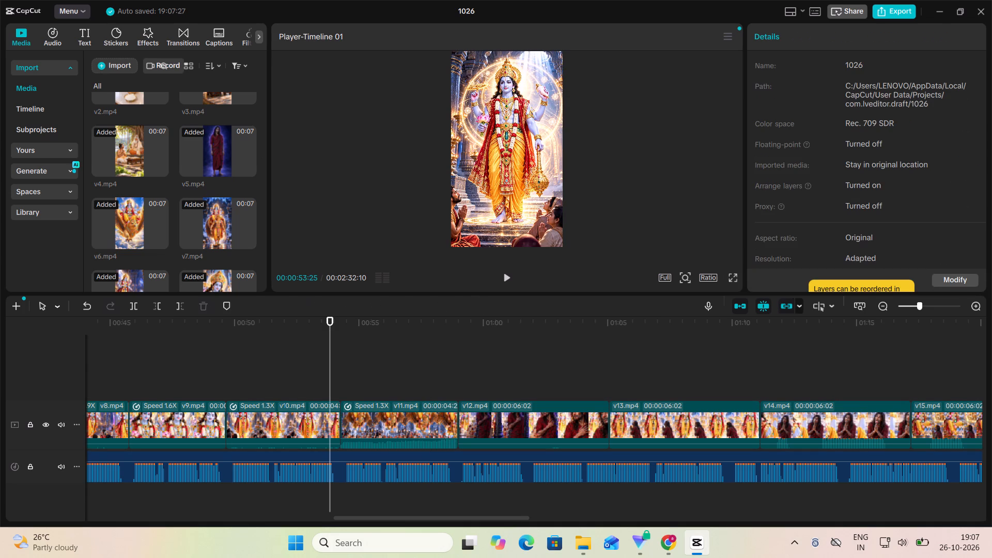
pyautogui.click(503, 282)
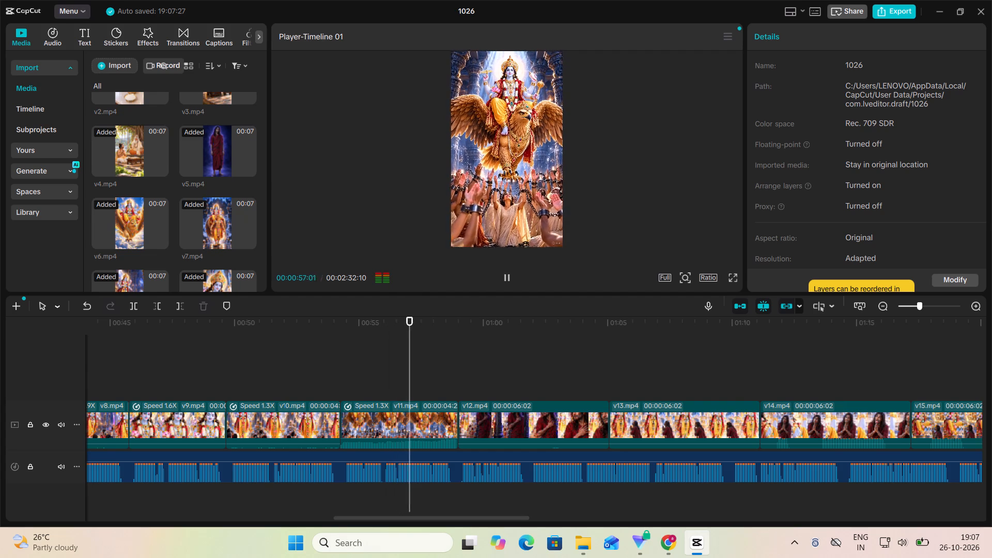
pyautogui.click(506, 280)
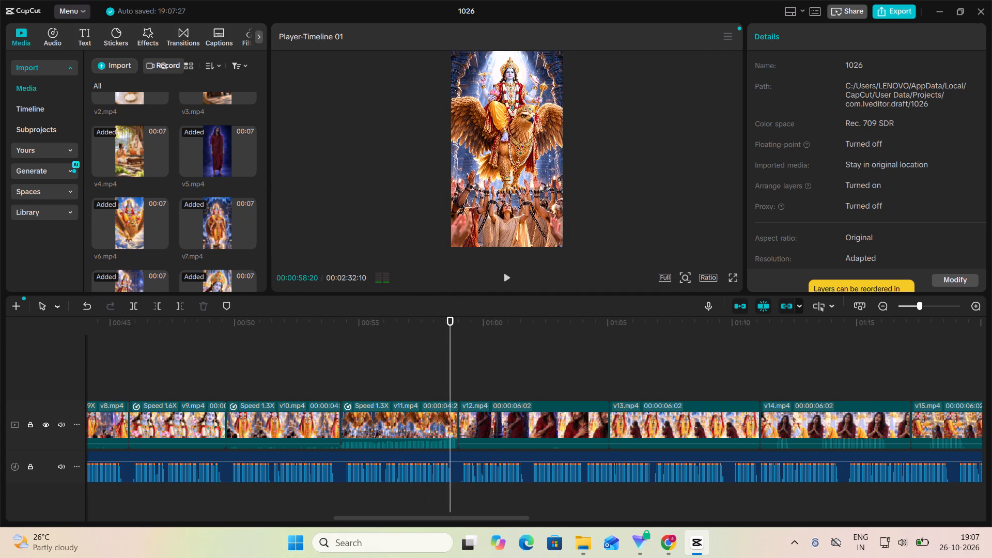
# Raise the clip volume of v10 to 20.0 dB and play from its start into v12 to check it.
pyautogui.moveTo(281, 444); pyautogui.dragTo(283, 421)
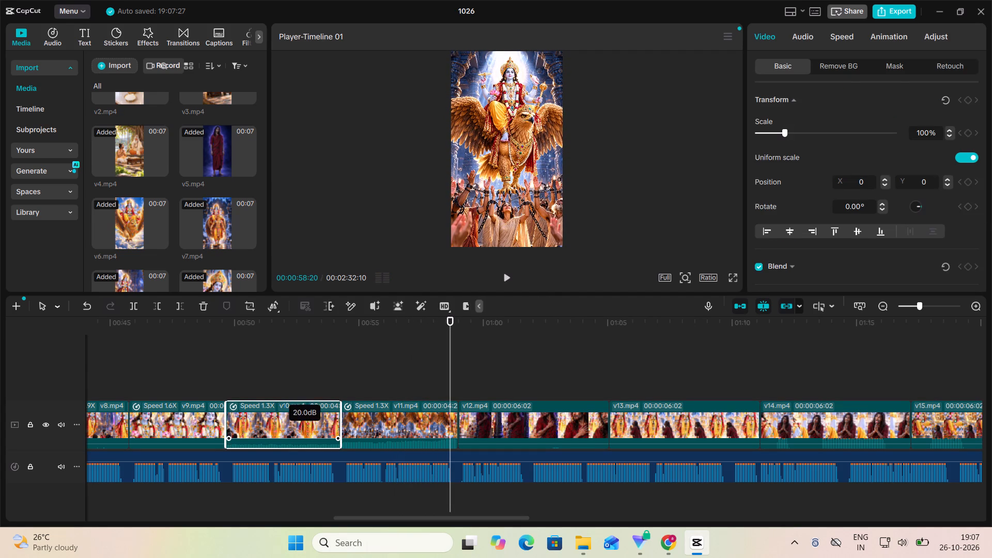
pyautogui.click(241, 382)
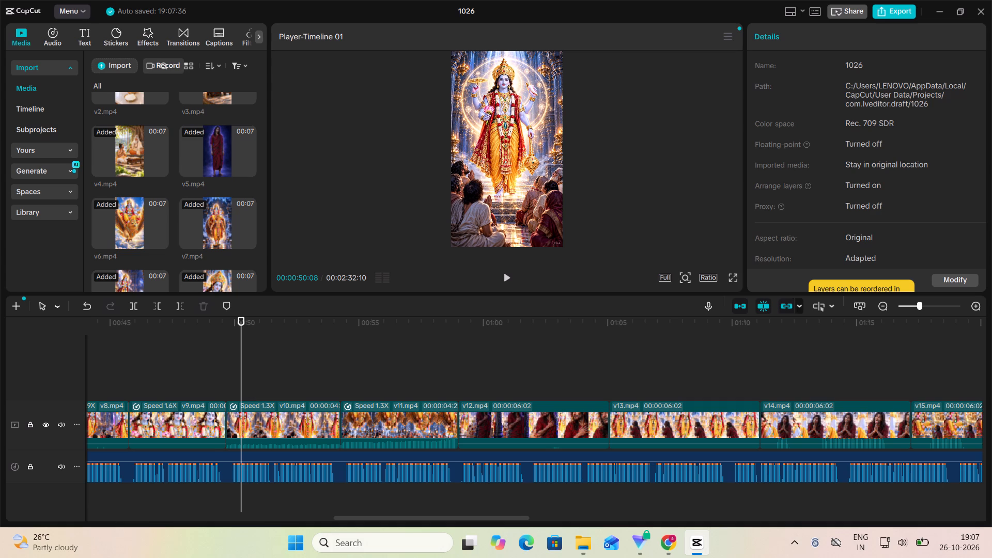
pyautogui.click(504, 283)
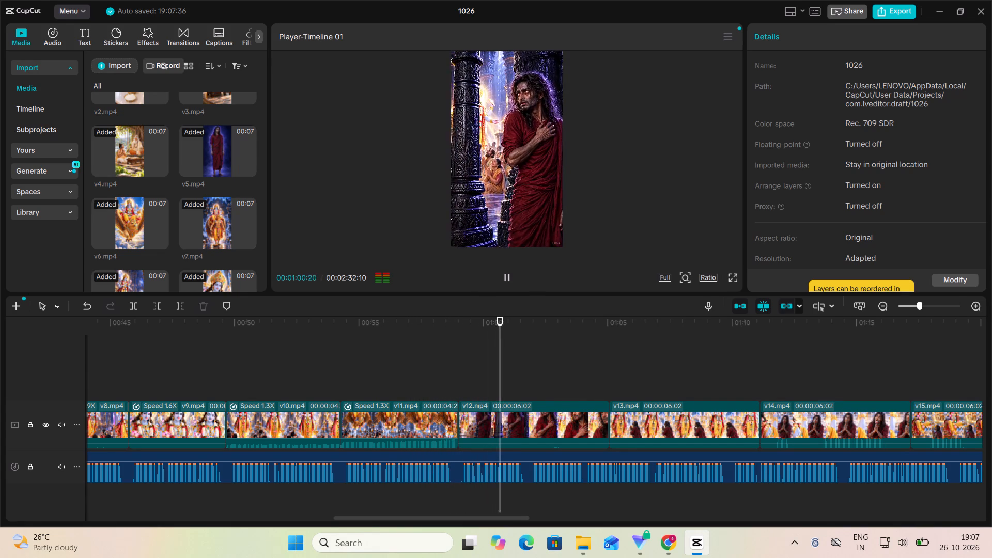
pyautogui.click(509, 282)
pyautogui.click(509, 282)
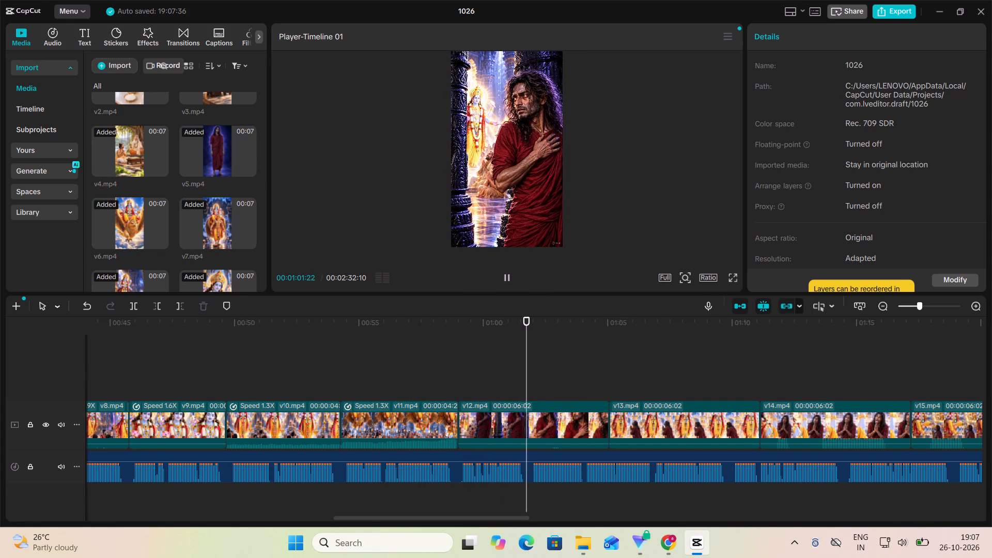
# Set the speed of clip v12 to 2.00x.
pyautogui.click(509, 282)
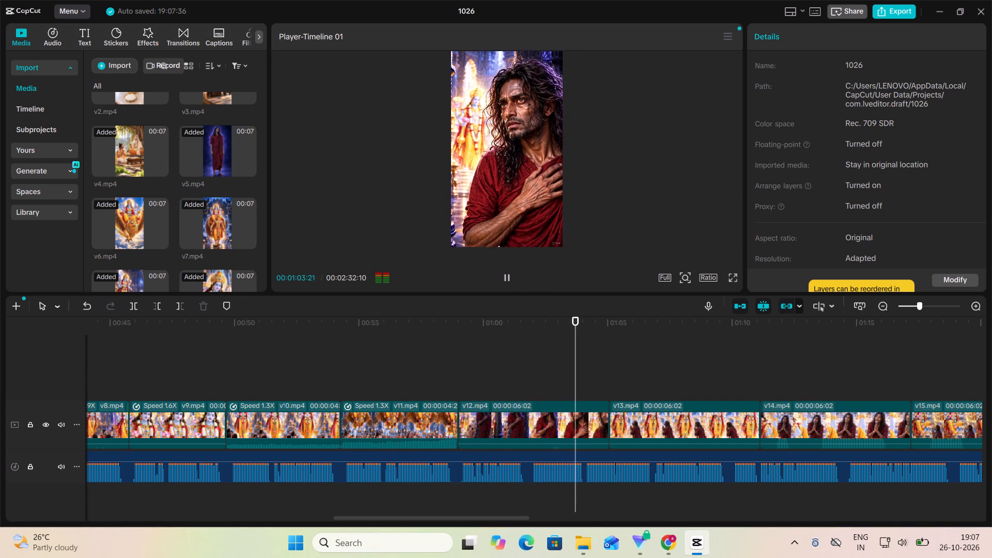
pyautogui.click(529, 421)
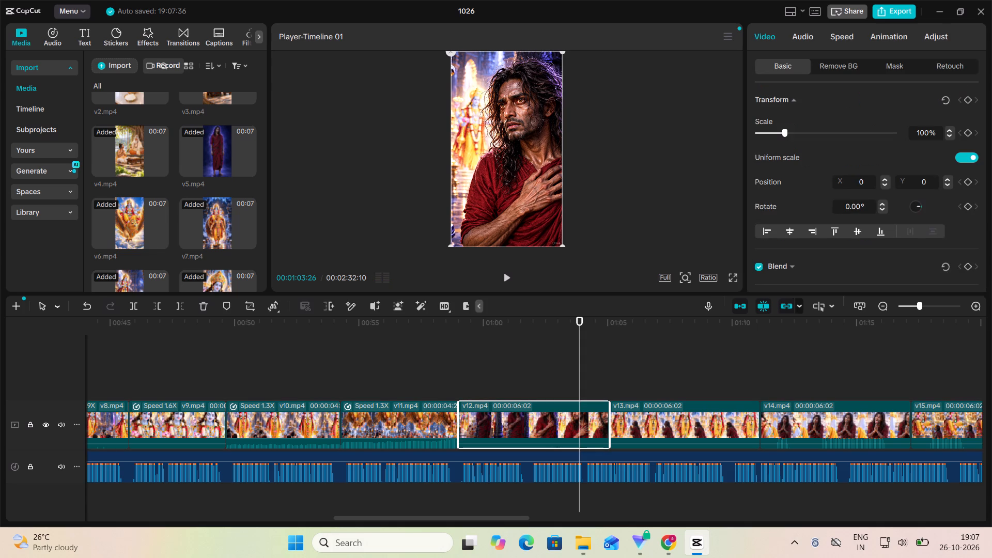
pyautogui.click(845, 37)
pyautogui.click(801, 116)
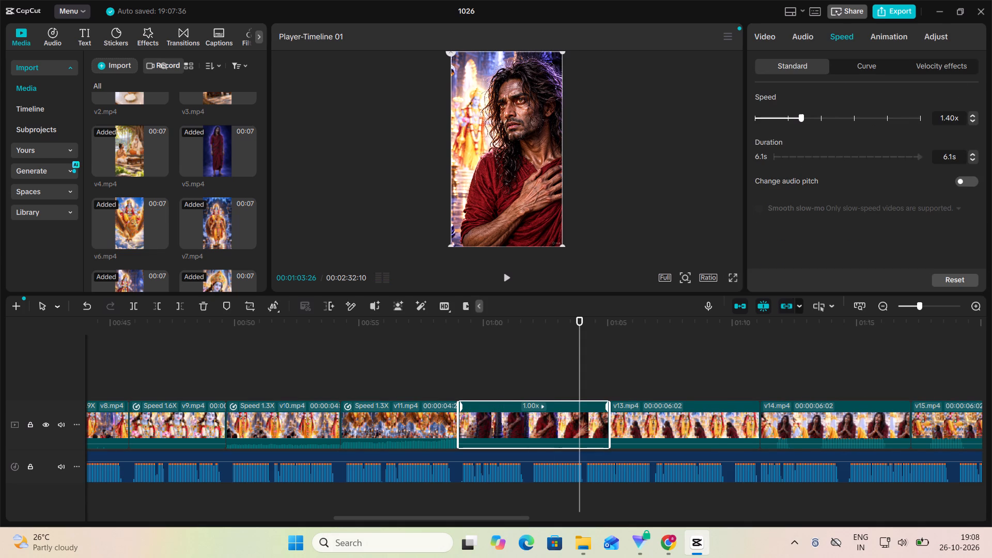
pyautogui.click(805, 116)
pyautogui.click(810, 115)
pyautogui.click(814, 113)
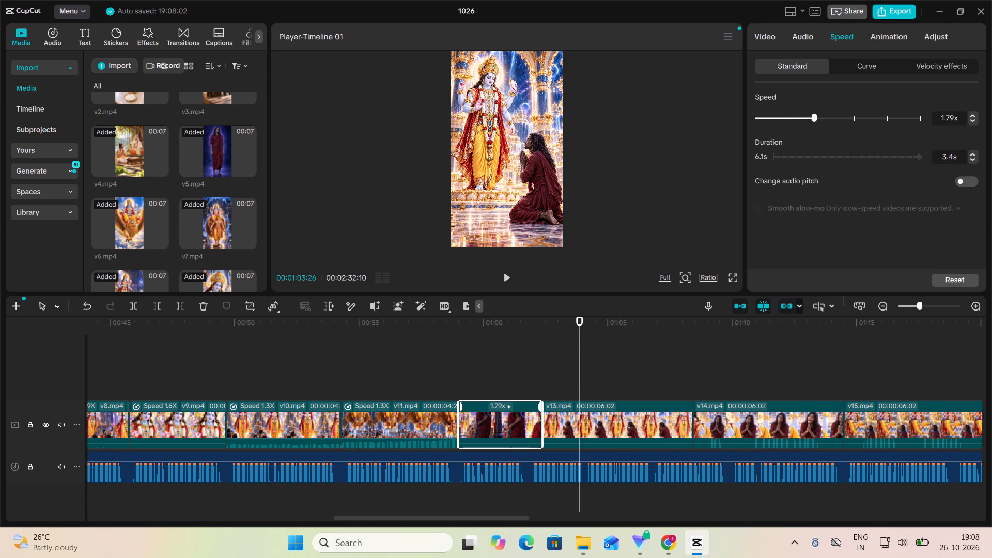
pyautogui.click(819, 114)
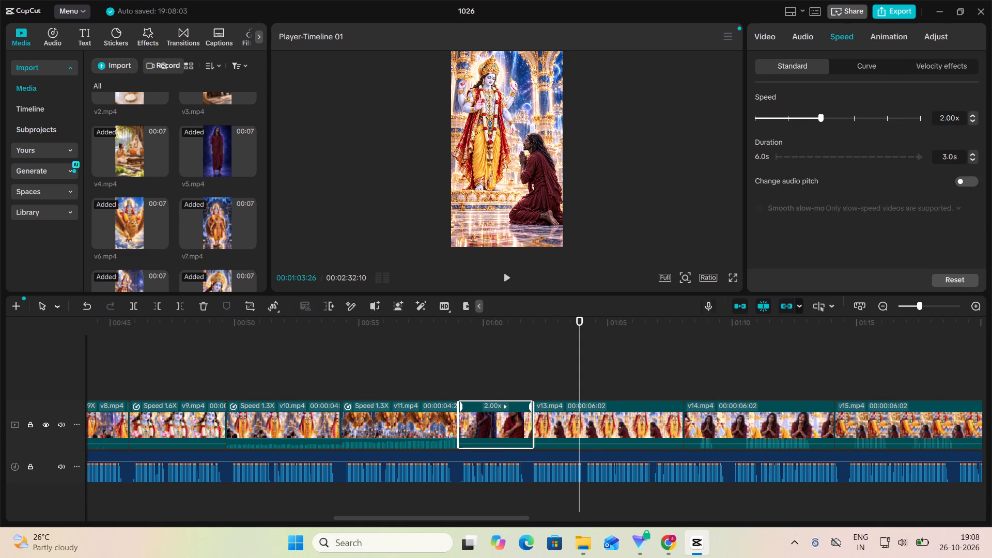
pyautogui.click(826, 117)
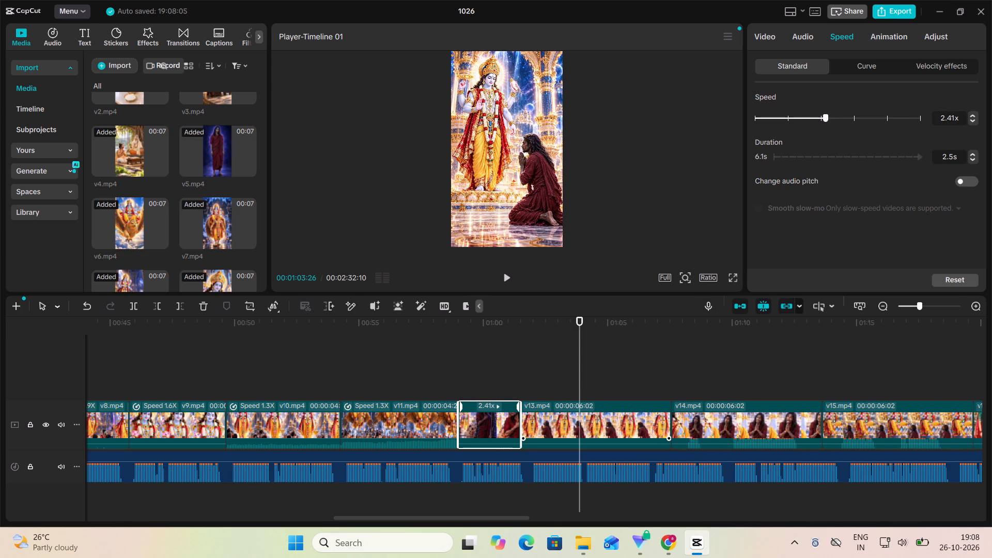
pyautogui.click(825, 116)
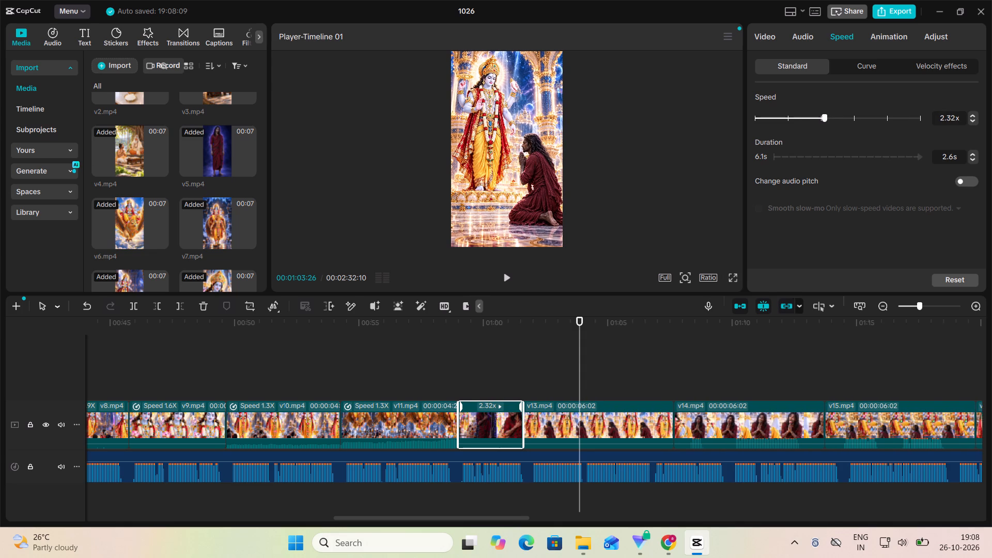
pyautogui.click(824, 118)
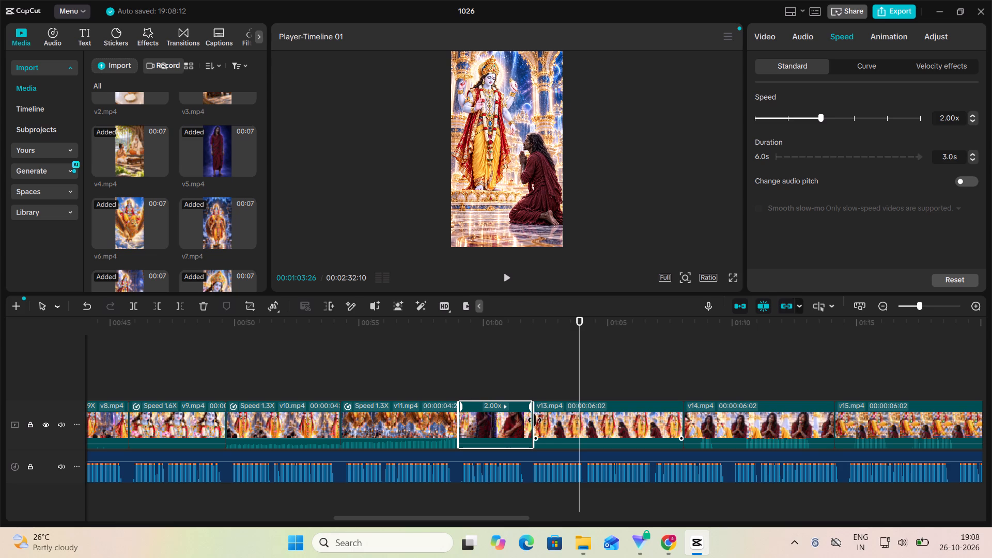
# Trim about 0.1 s off the end of v12 to meet the pause in the narration.
pyautogui.moveTo(535, 420); pyautogui.dragTo(529, 422)
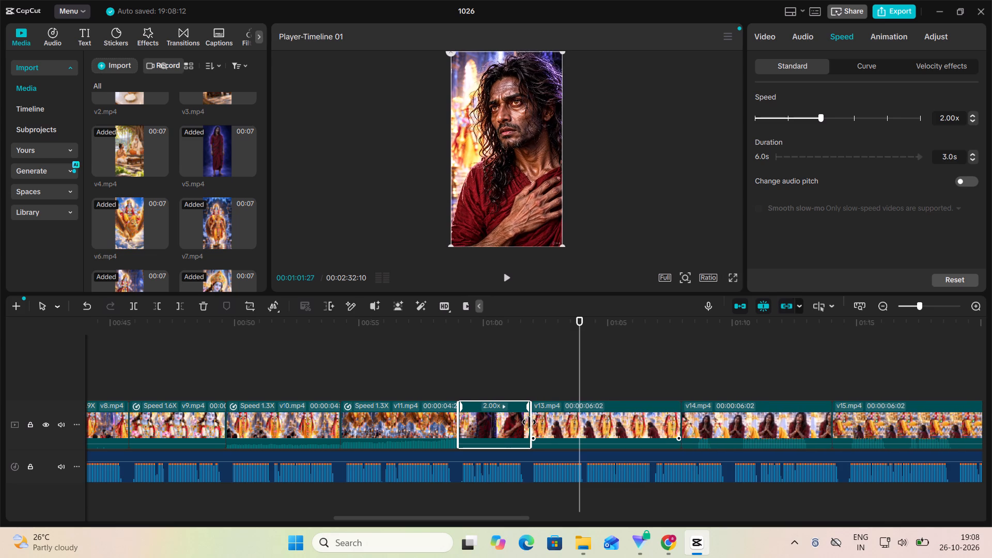
pyautogui.moveTo(529, 422); pyautogui.dragTo(525, 425)
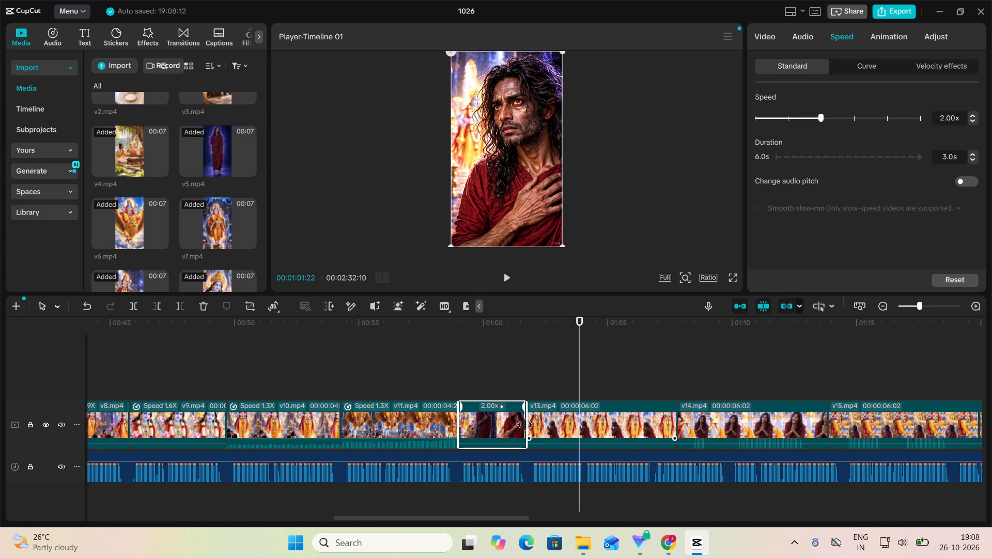
pyautogui.moveTo(525, 425); pyautogui.dragTo(529, 425)
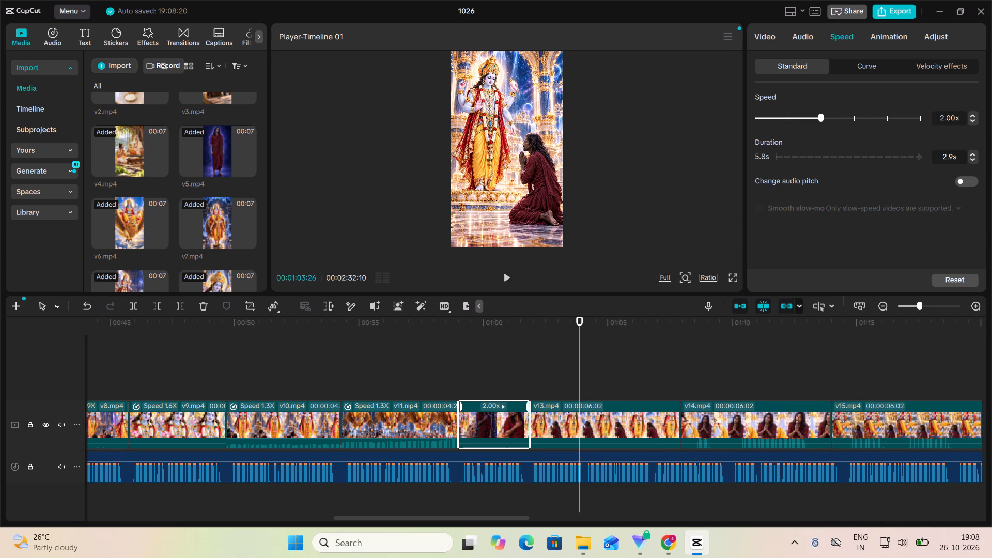
# Lower the clip volume of v12 and v13, and play from the end of v11 into v12 to check.
pyautogui.click(435, 375)
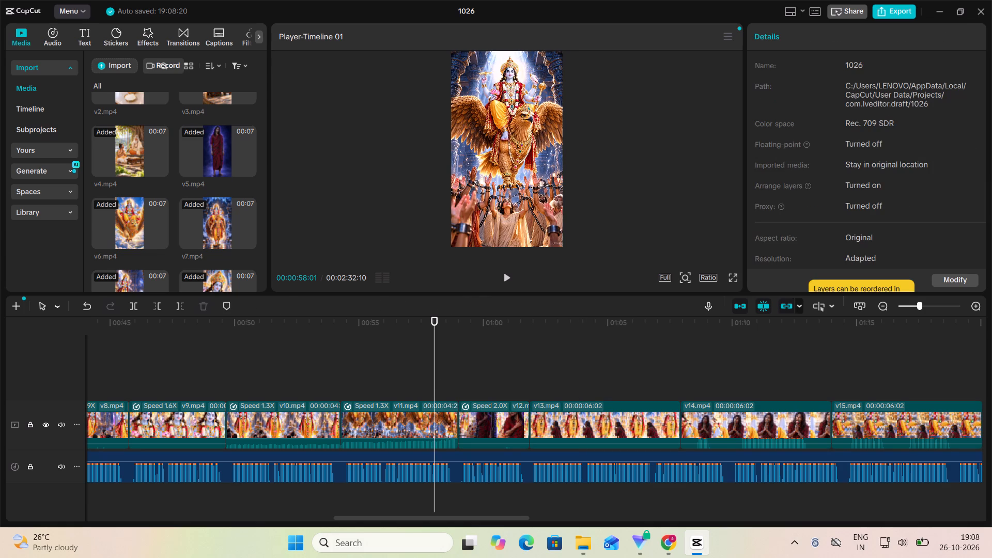
pyautogui.moveTo(489, 443); pyautogui.dragTo(489, 462)
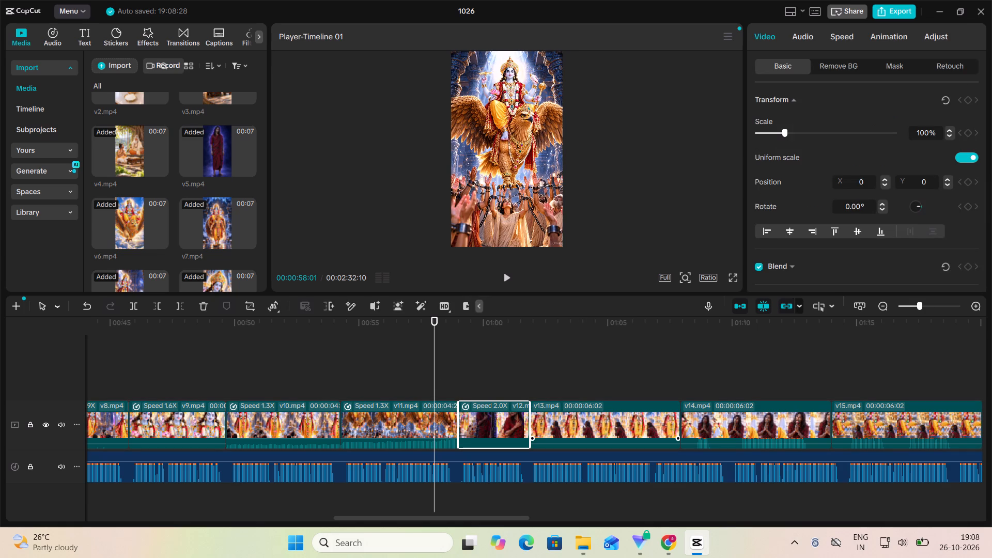
pyautogui.moveTo(574, 443); pyautogui.dragTo(576, 455)
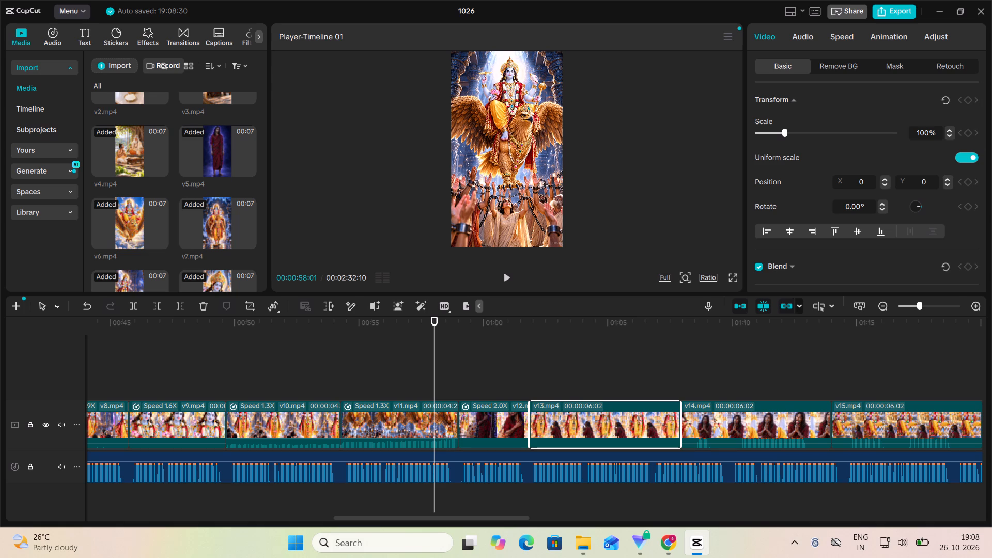
pyautogui.click(511, 278)
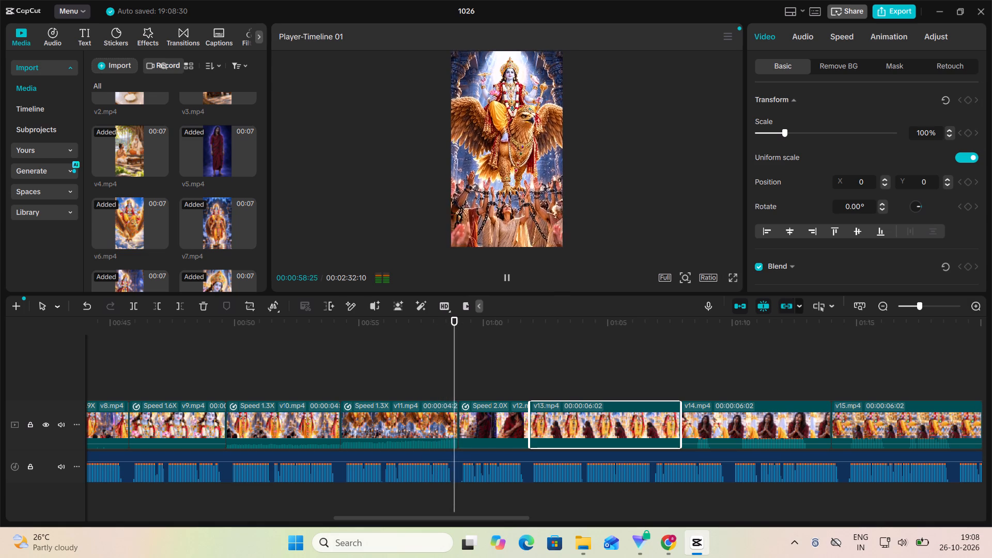
pyautogui.click(506, 278)
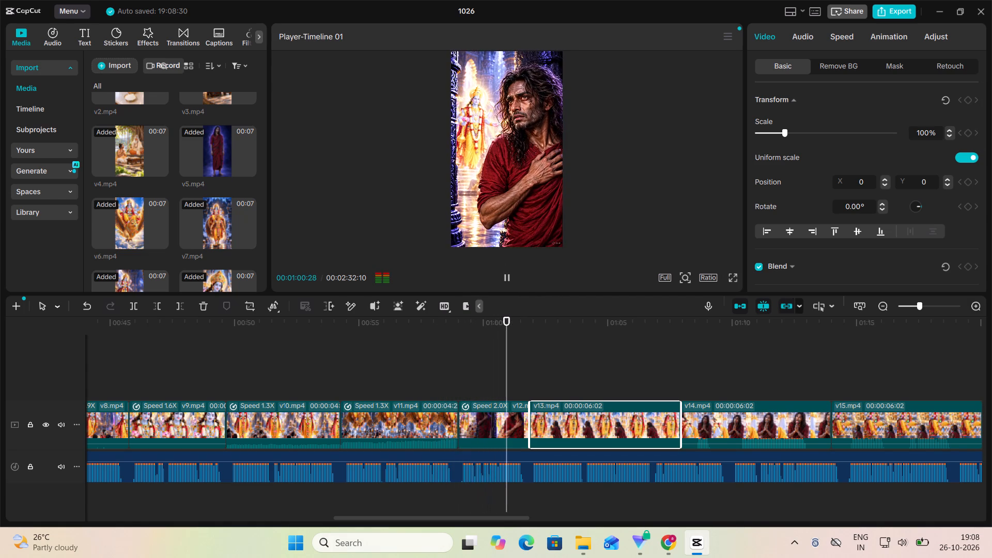
pyautogui.click(456, 376)
pyautogui.click(437, 370)
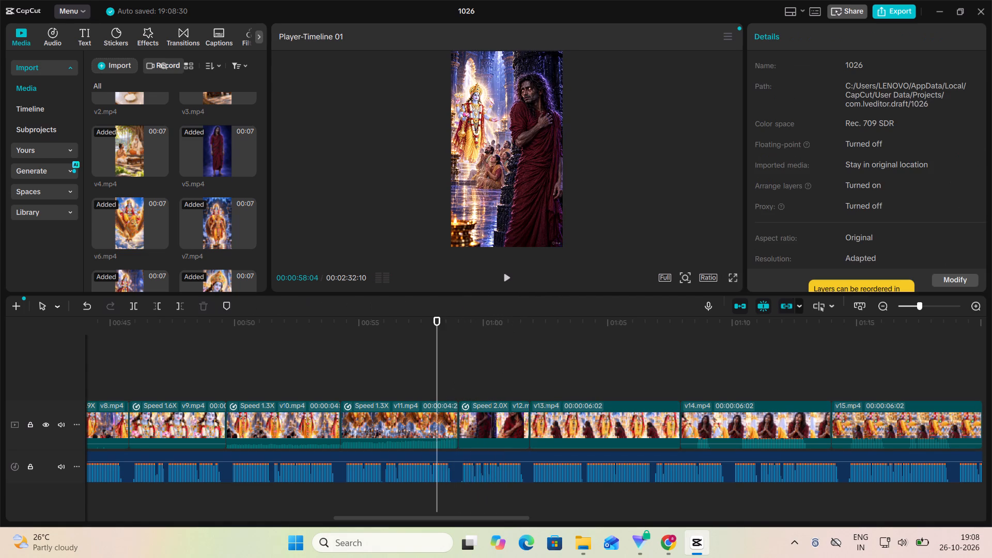
pyautogui.click(504, 276)
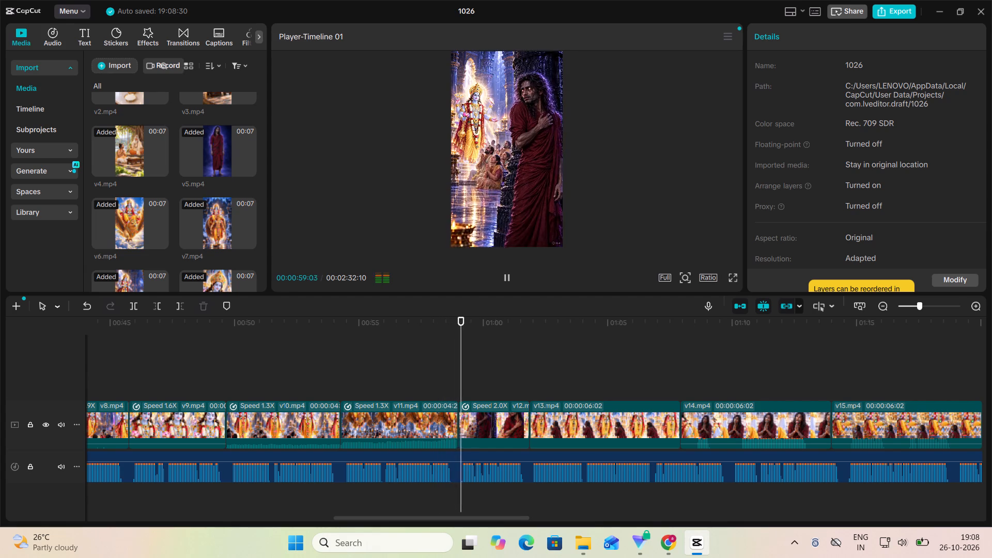
pyautogui.click(505, 278)
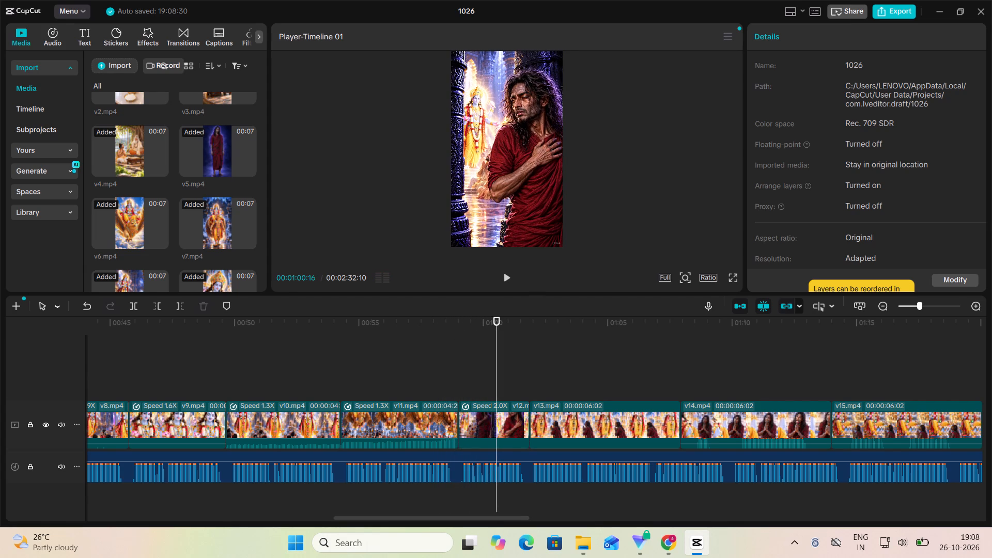
# Set the speed of v12 to 1.53x and trim about 1.1 s off its start.
pyautogui.click(477, 427)
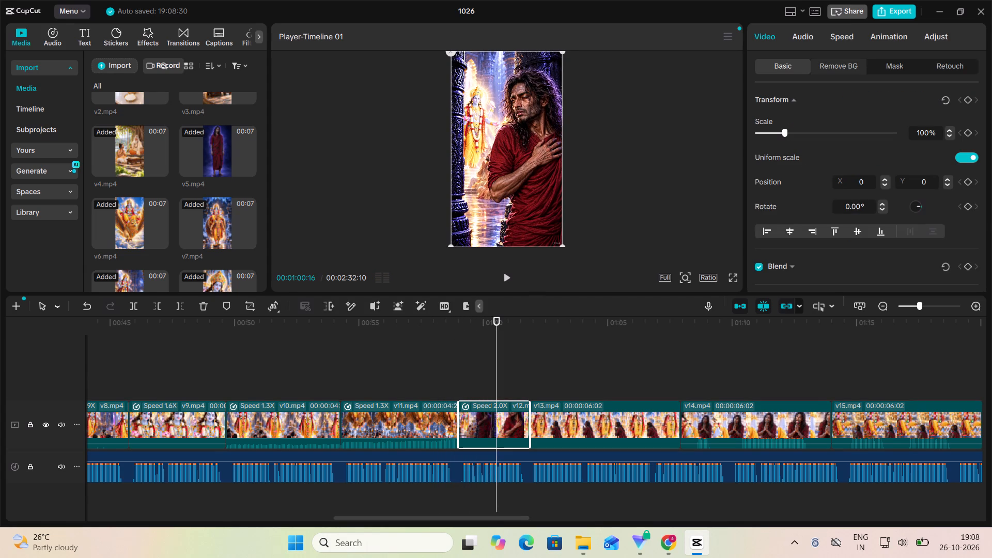
pyautogui.click(838, 37)
pyautogui.click(805, 118)
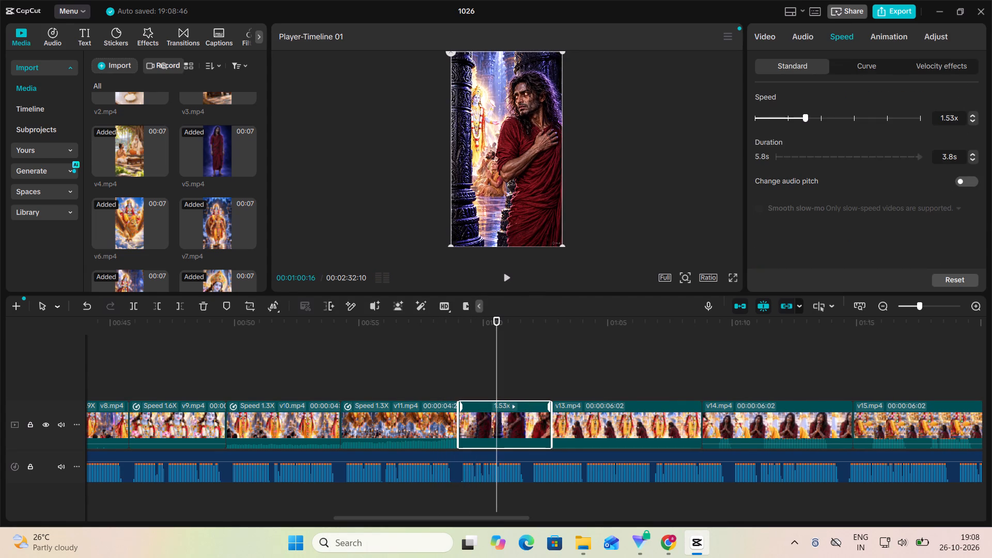
pyautogui.moveTo(458, 429); pyautogui.dragTo(468, 426)
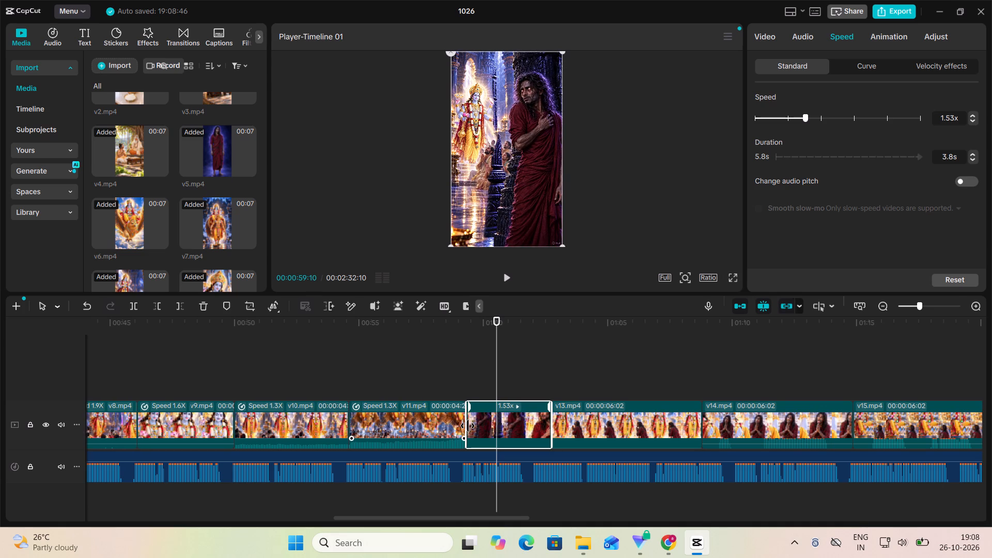
pyautogui.moveTo(468, 426); pyautogui.dragTo(476, 426)
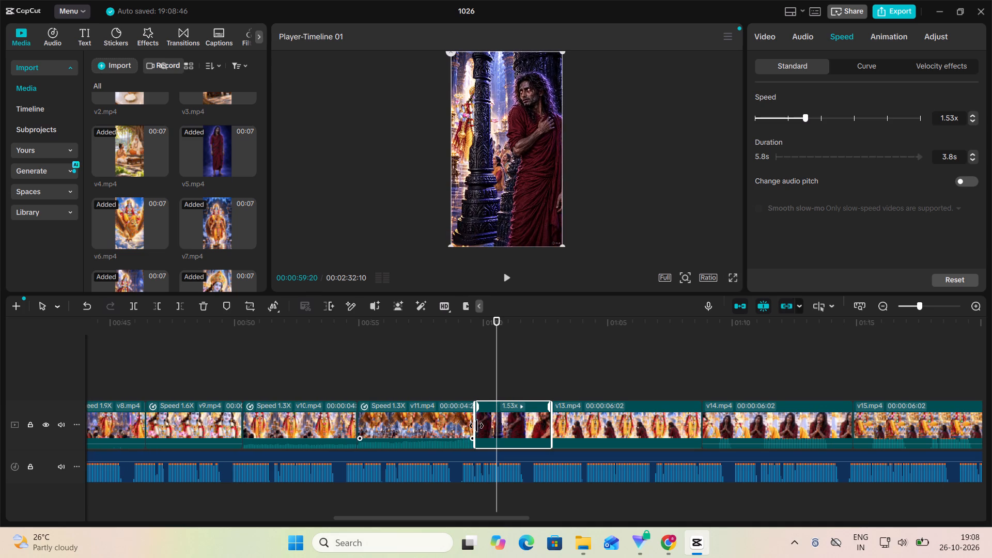
pyautogui.moveTo(476, 426); pyautogui.dragTo(484, 429)
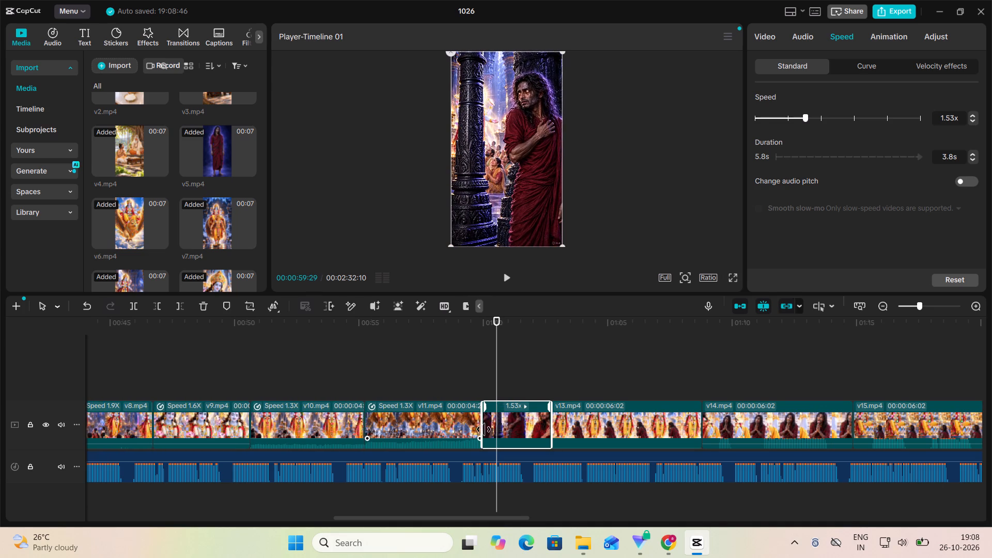
pyautogui.moveTo(484, 429); pyautogui.dragTo(487, 431)
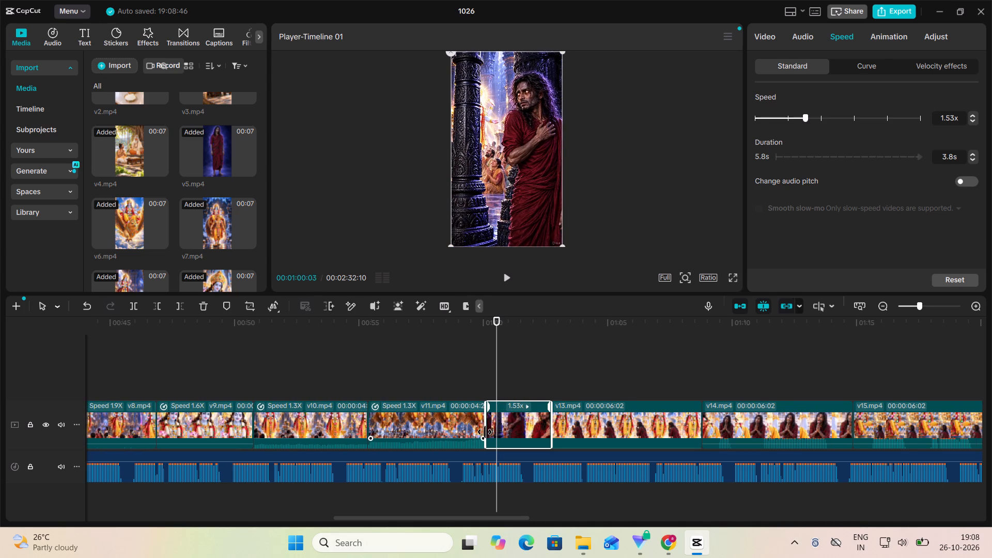
# Play from the end of v11 into v13, and set the speed of v12 to 1.48x.
pyautogui.click(448, 375)
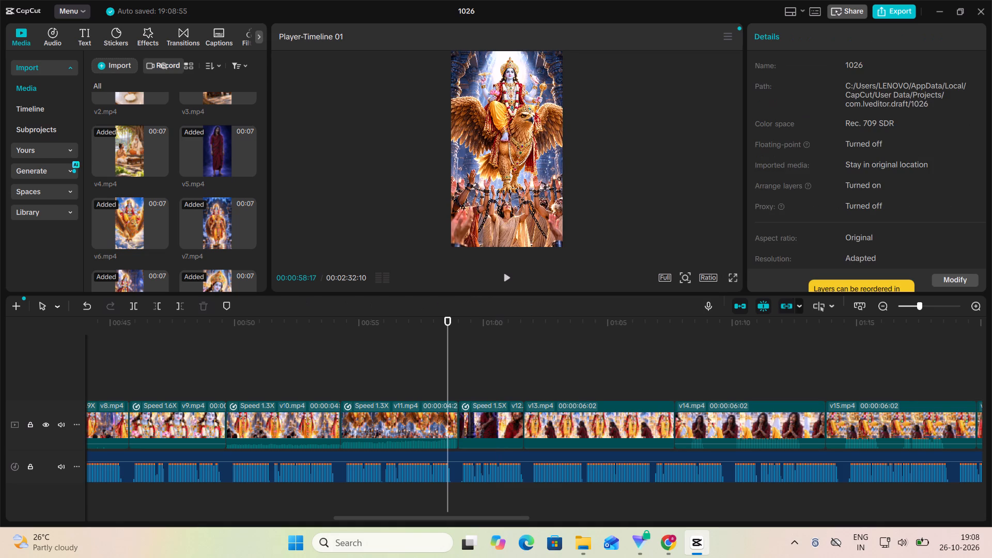
pyautogui.click(505, 280)
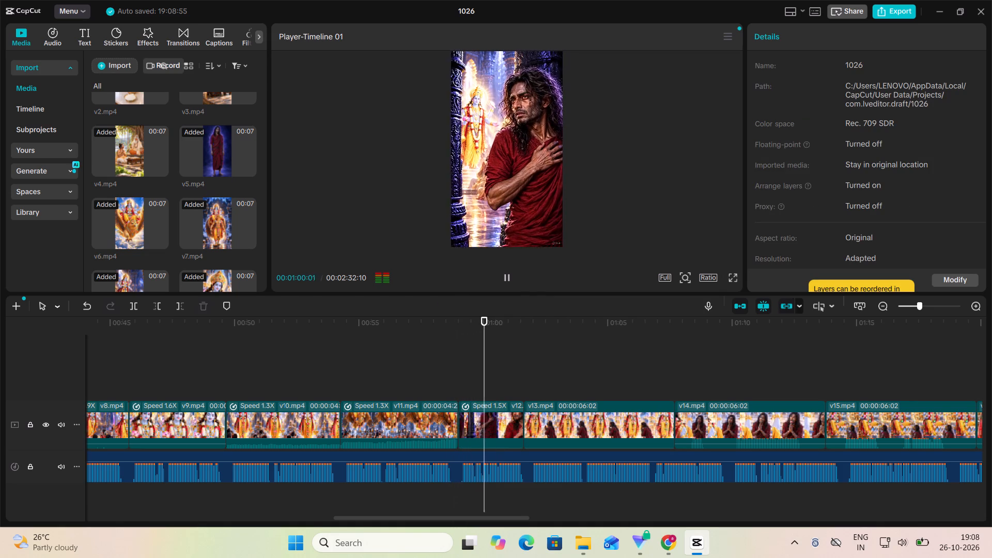
pyautogui.click(508, 278)
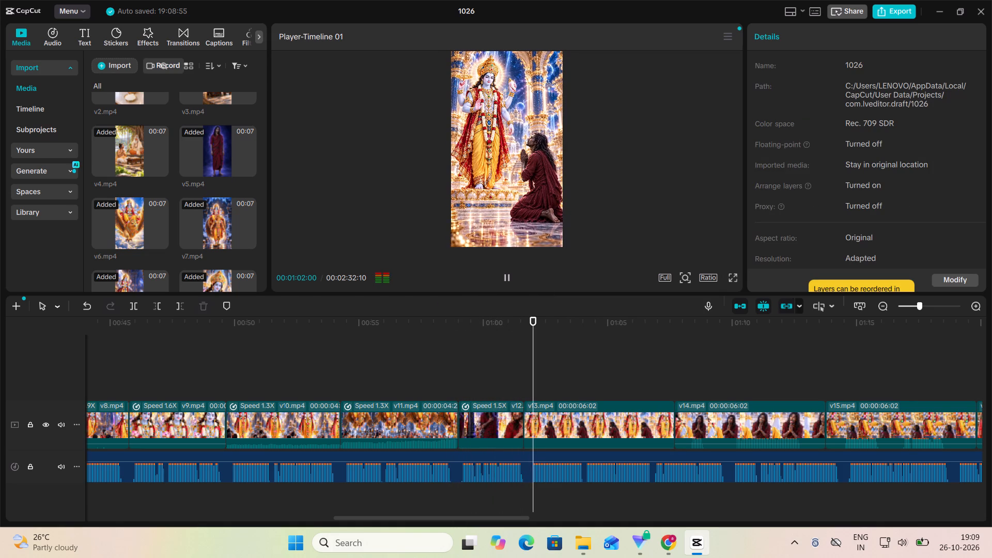
pyautogui.click(505, 425)
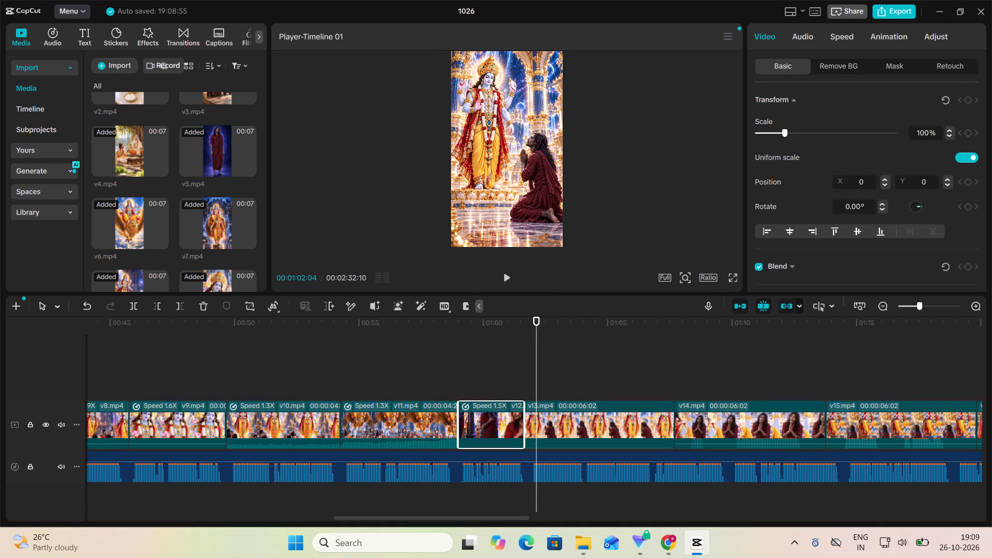
pyautogui.click(850, 36)
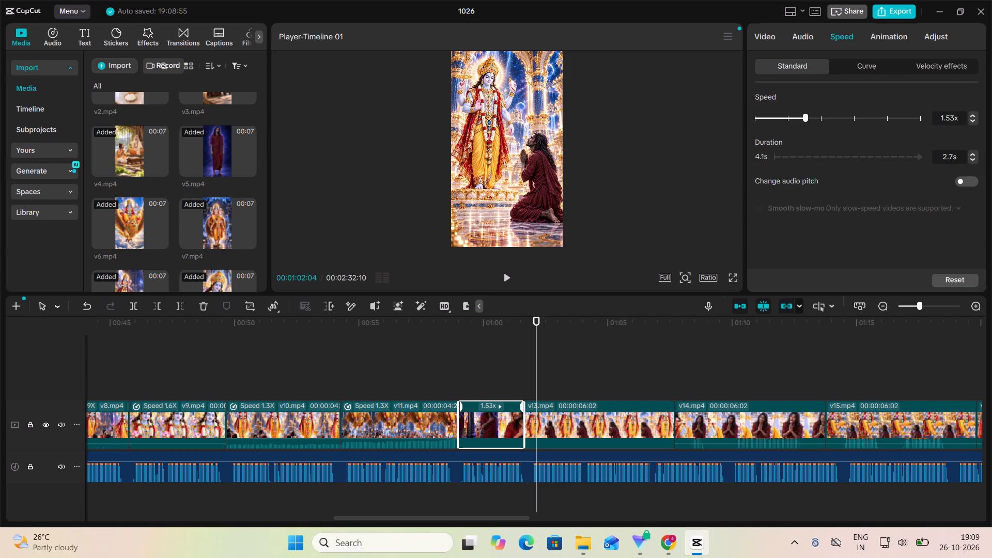
pyautogui.click(804, 116)
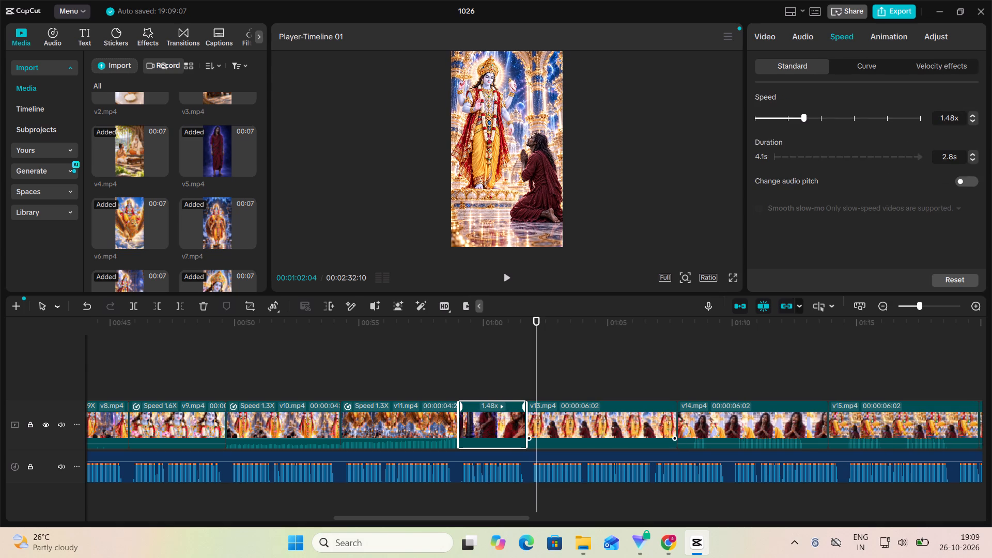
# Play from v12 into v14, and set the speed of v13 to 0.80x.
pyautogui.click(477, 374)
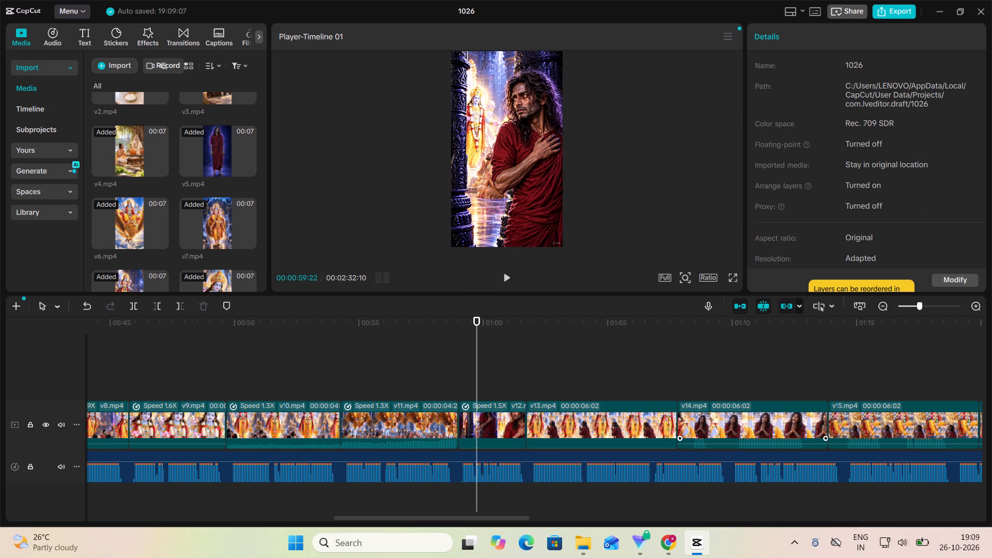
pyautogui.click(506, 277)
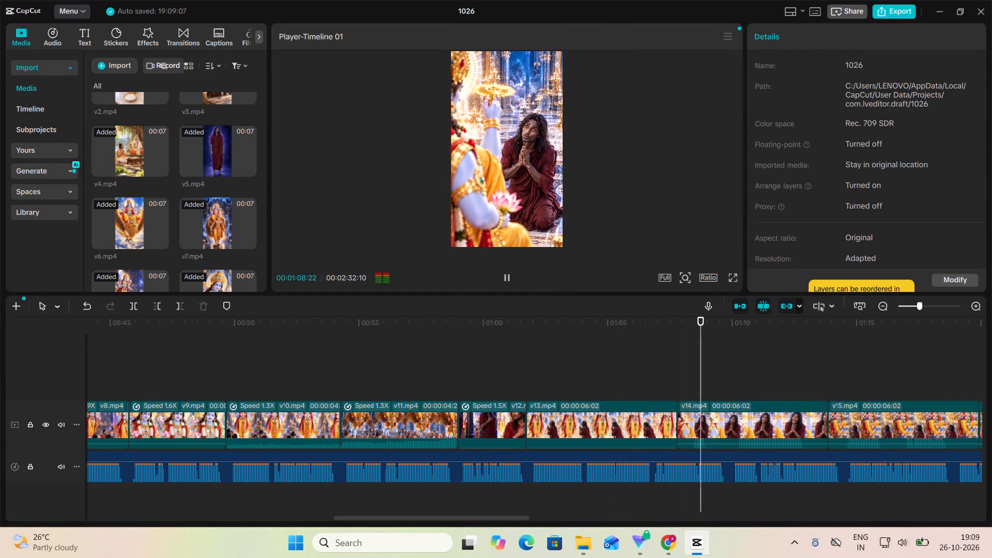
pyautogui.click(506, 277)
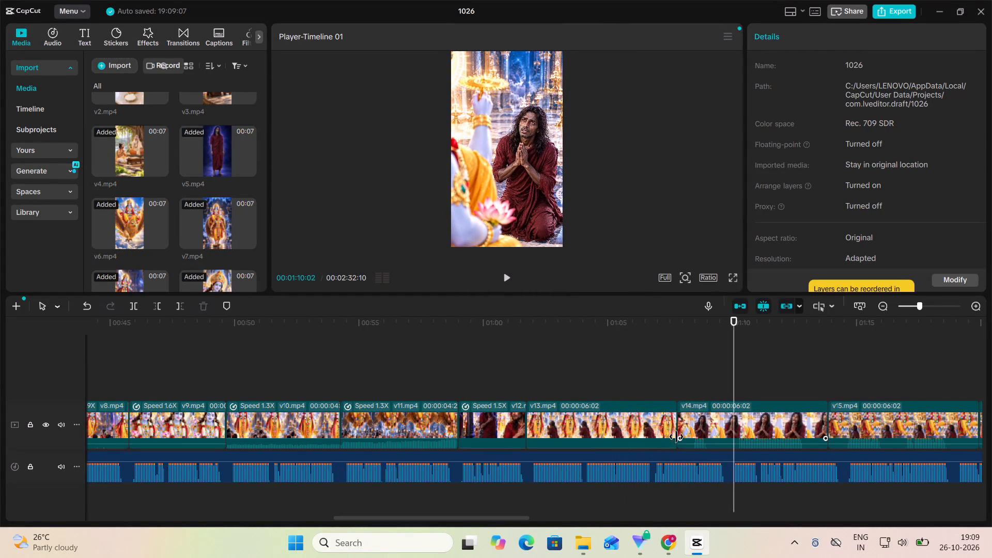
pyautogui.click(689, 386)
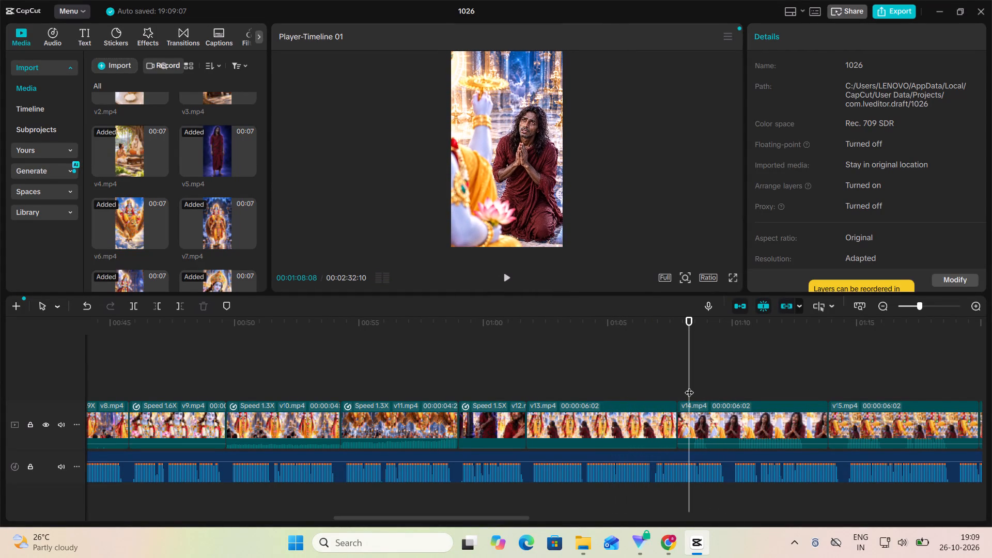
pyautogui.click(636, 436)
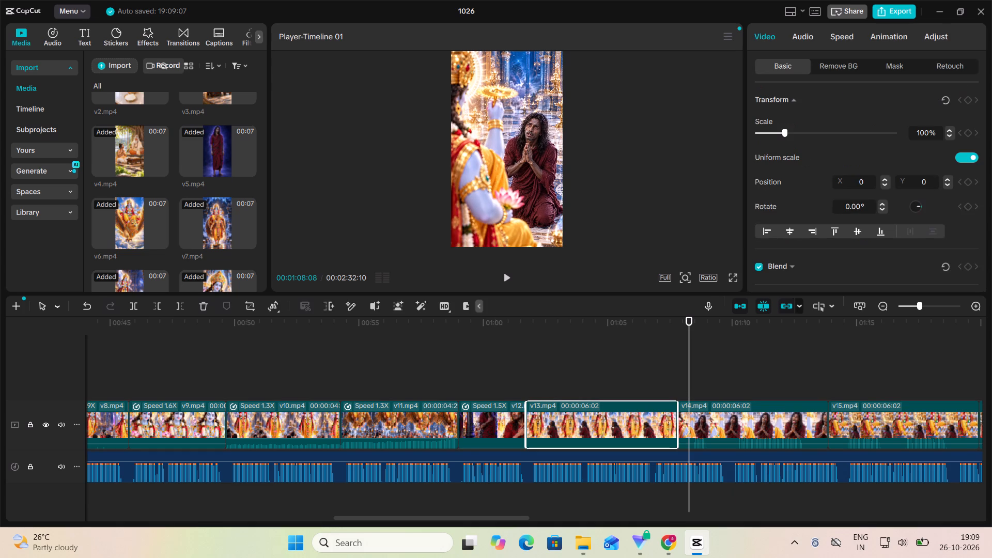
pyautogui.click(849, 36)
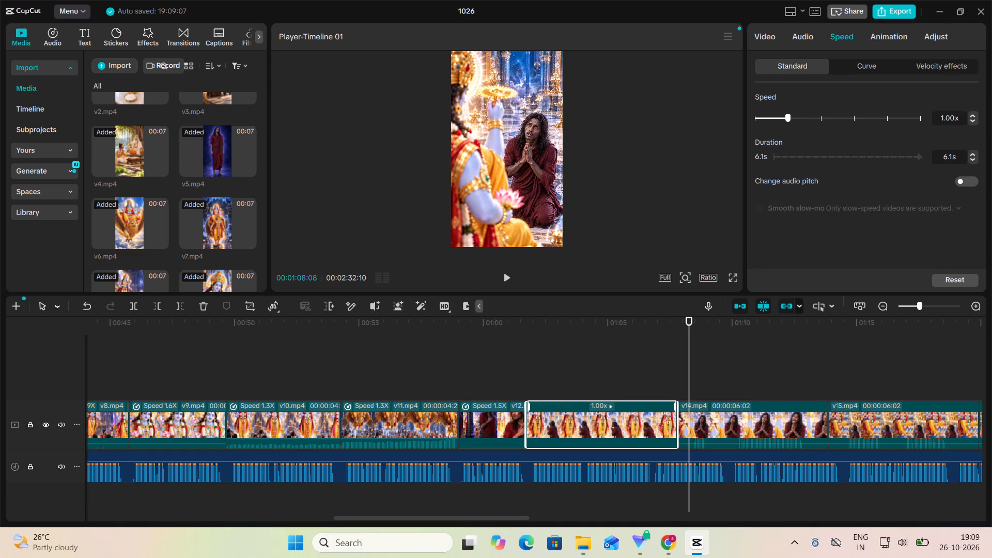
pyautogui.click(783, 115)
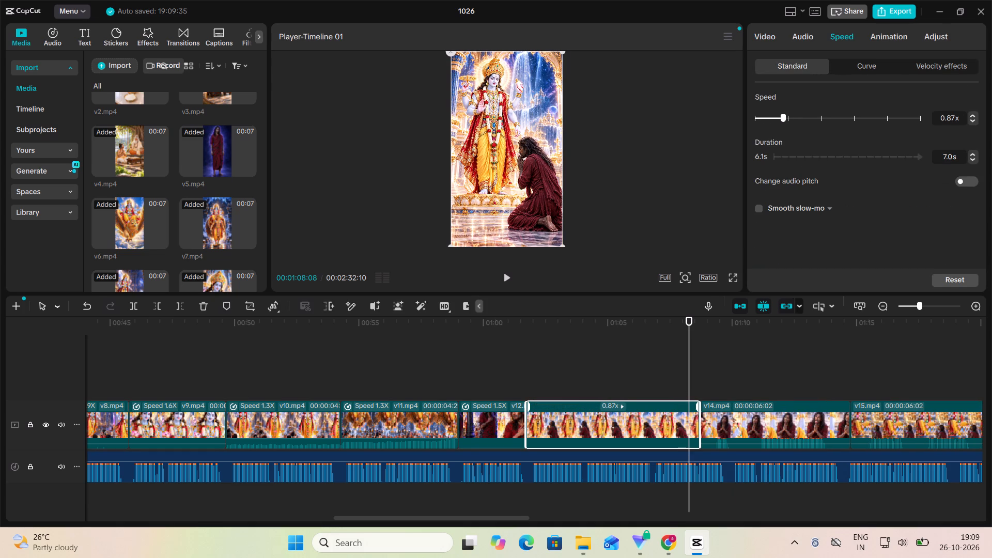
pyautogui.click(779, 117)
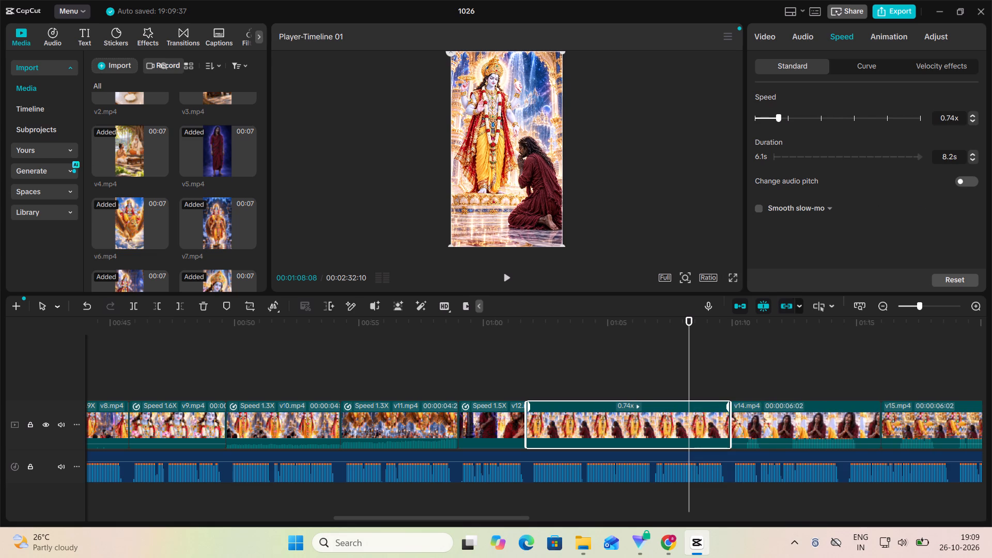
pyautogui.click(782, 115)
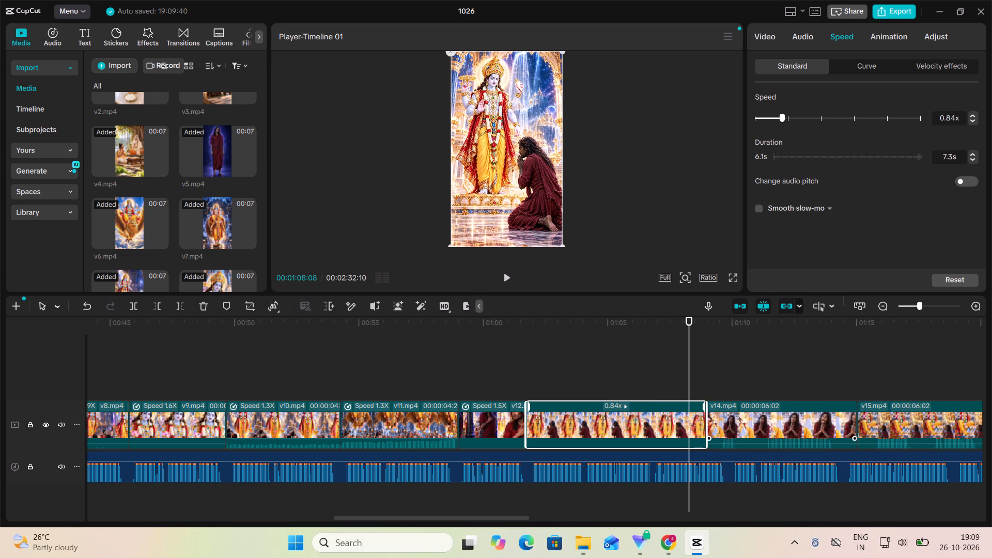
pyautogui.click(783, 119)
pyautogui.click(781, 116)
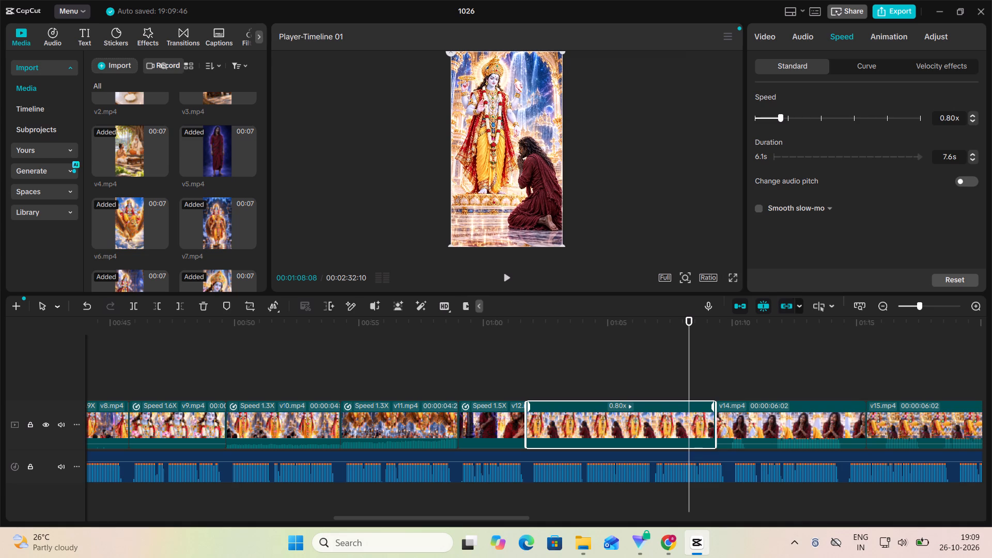
# Split the EKADASHI CHAWAL narration at the pause at 00:01:09:24 and move the part after it about 5 s later.
pyautogui.click(731, 361)
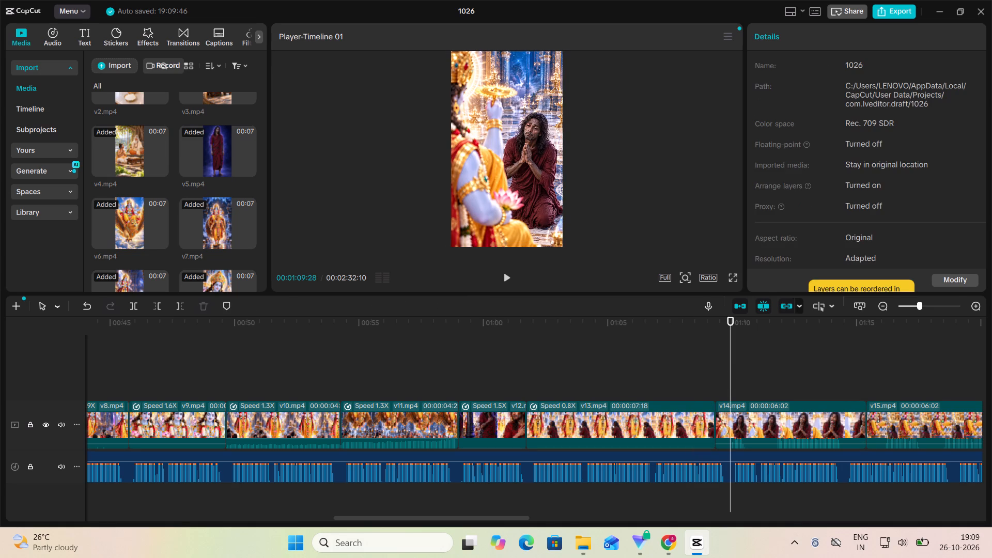
pyautogui.click(505, 275)
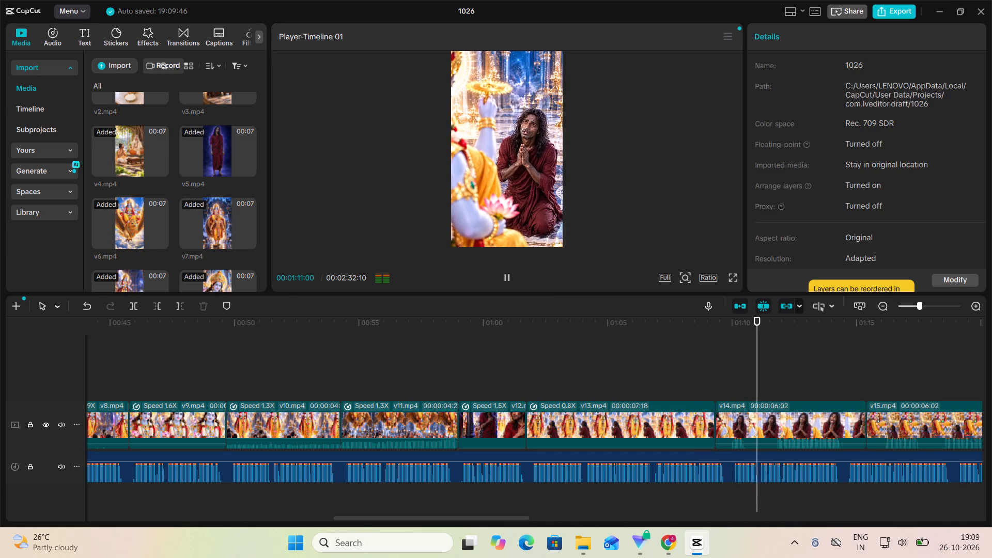
pyautogui.click(505, 276)
pyautogui.click(725, 369)
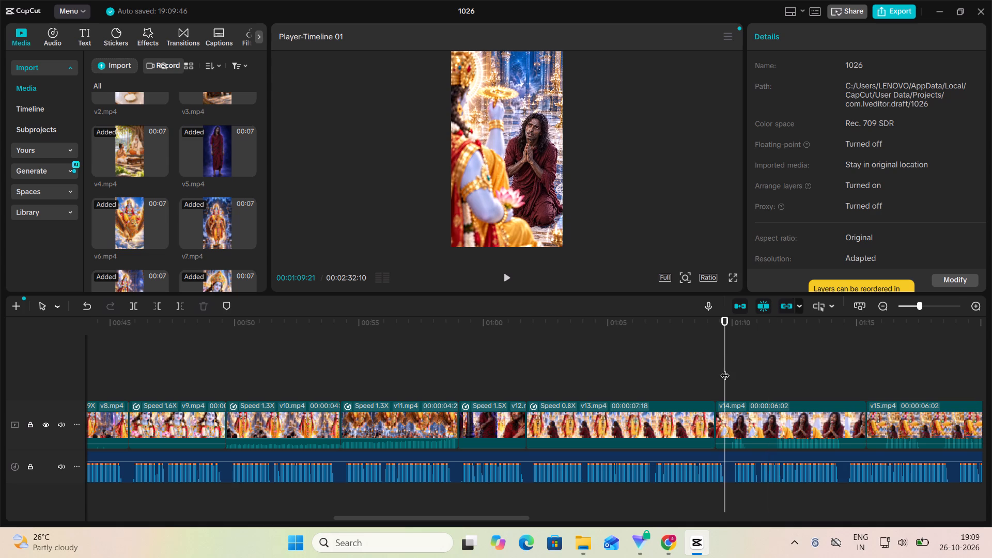
pyautogui.click(732, 381)
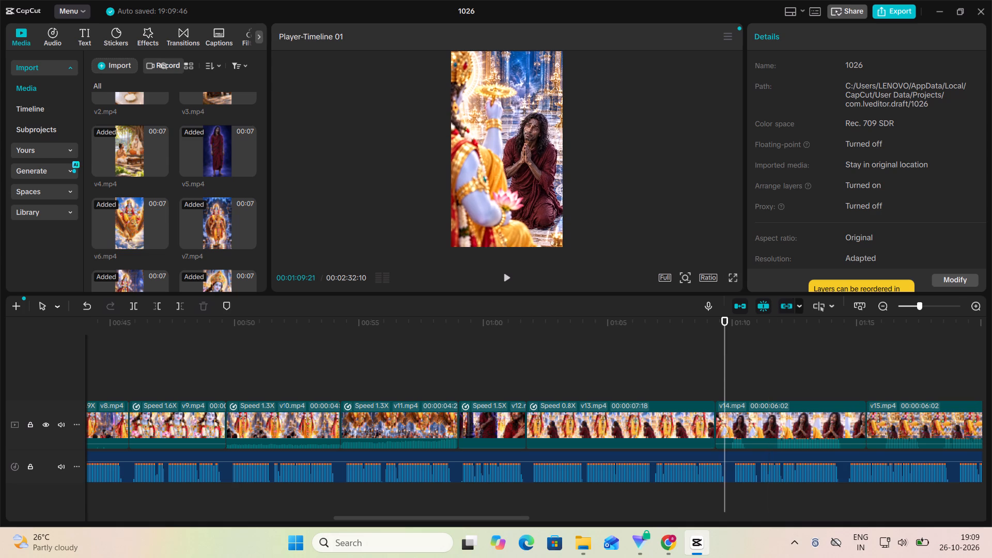
pyautogui.click(727, 377)
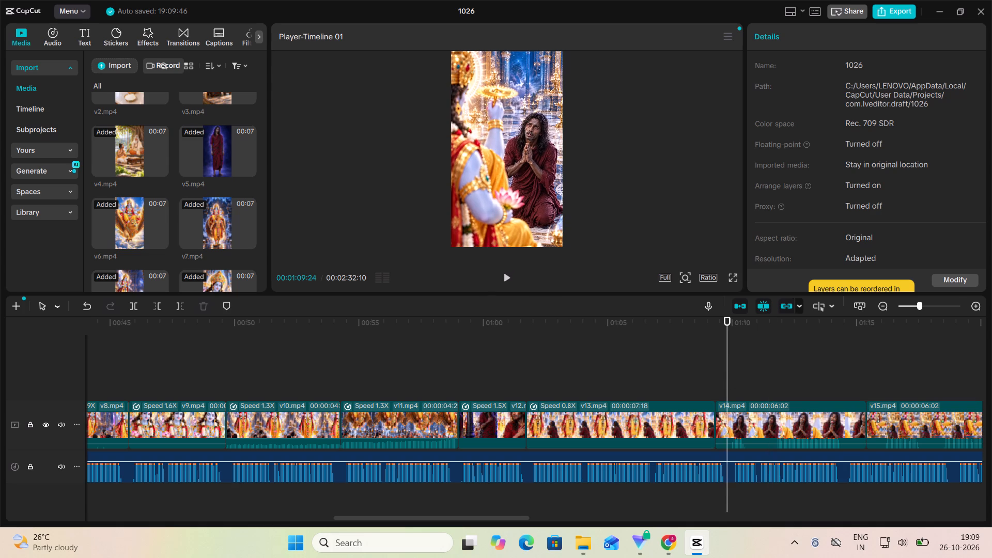
pyautogui.click(773, 477)
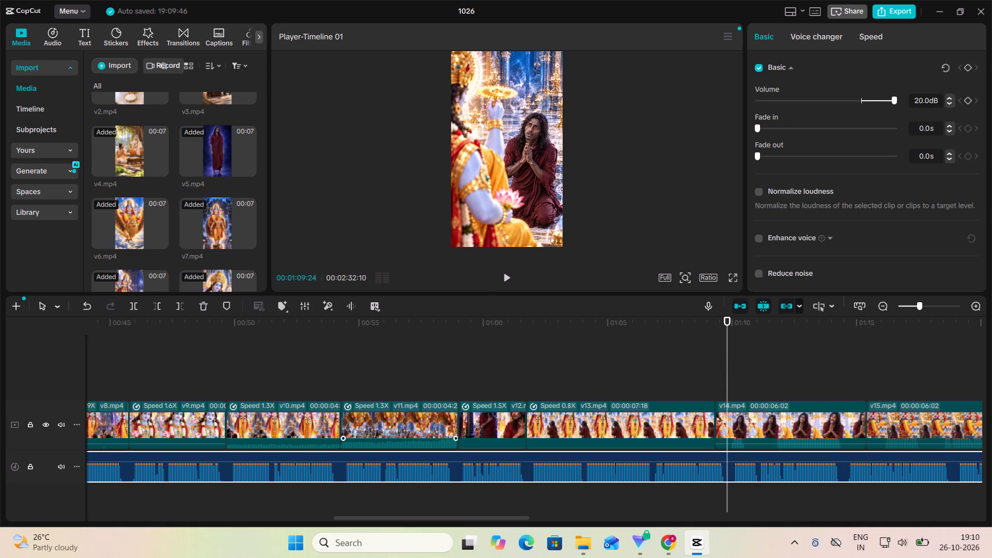
pyautogui.click(133, 303)
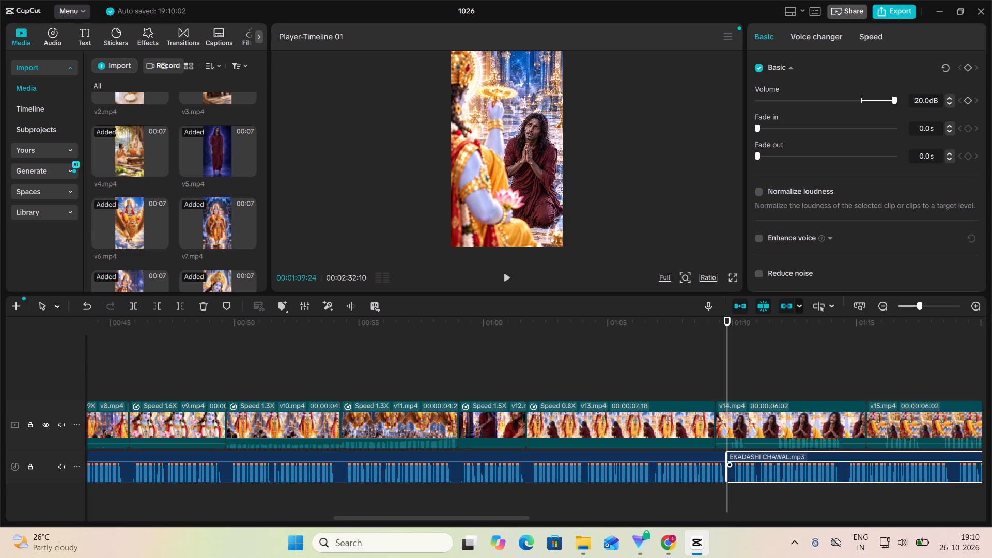
pyautogui.moveTo(837, 481); pyautogui.dragTo(822, 485)
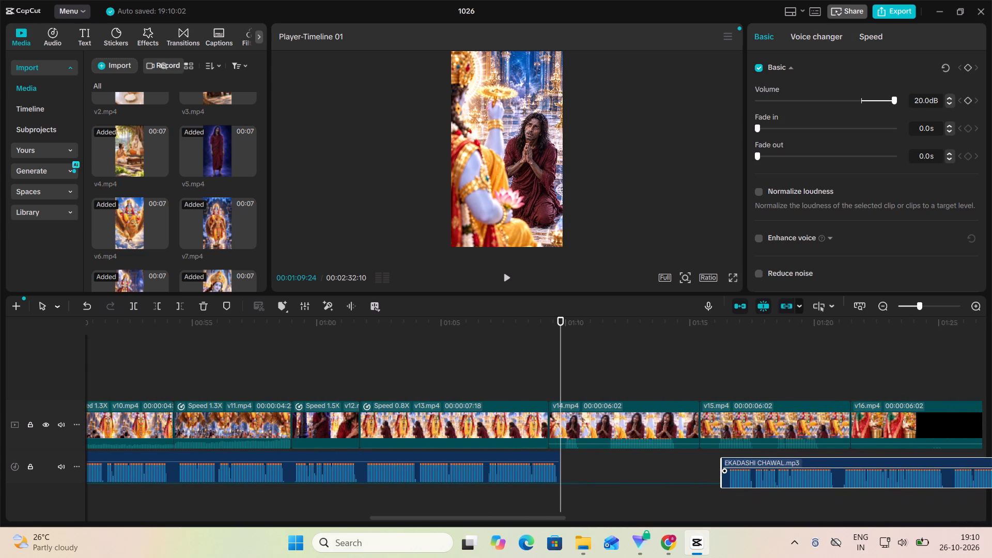
pyautogui.moveTo(822, 485); pyautogui.dragTo(798, 480)
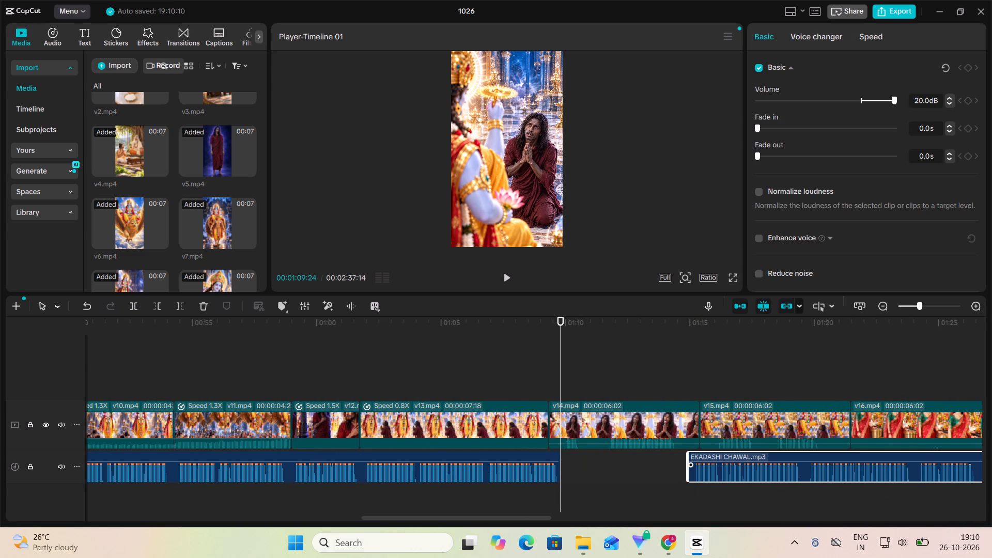
# Play from v13 into v14 to check the narration gap, and raise the clip volume of v14.
pyautogui.click(392, 384)
pyautogui.hscroll(-1, 510, 340)
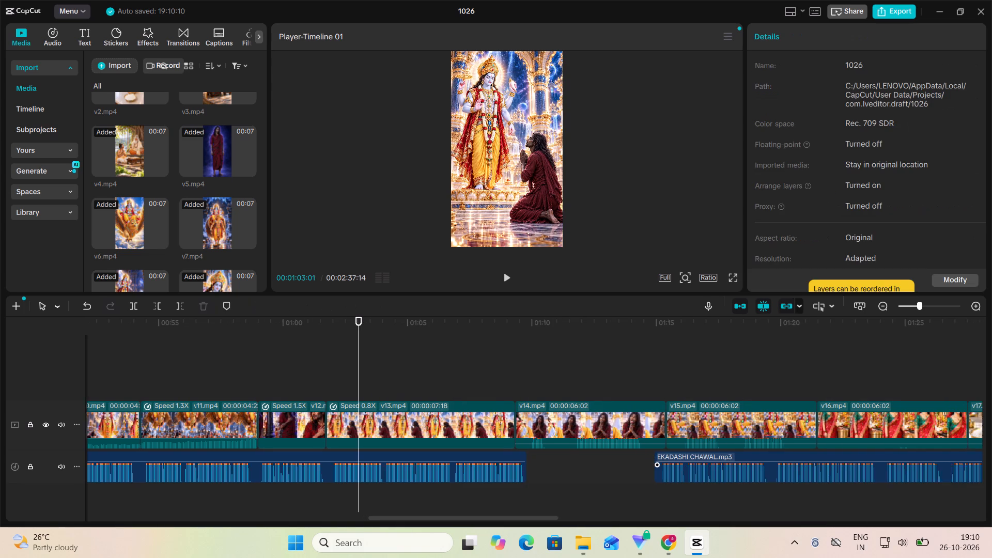
pyautogui.hscroll(-1, 538, 329)
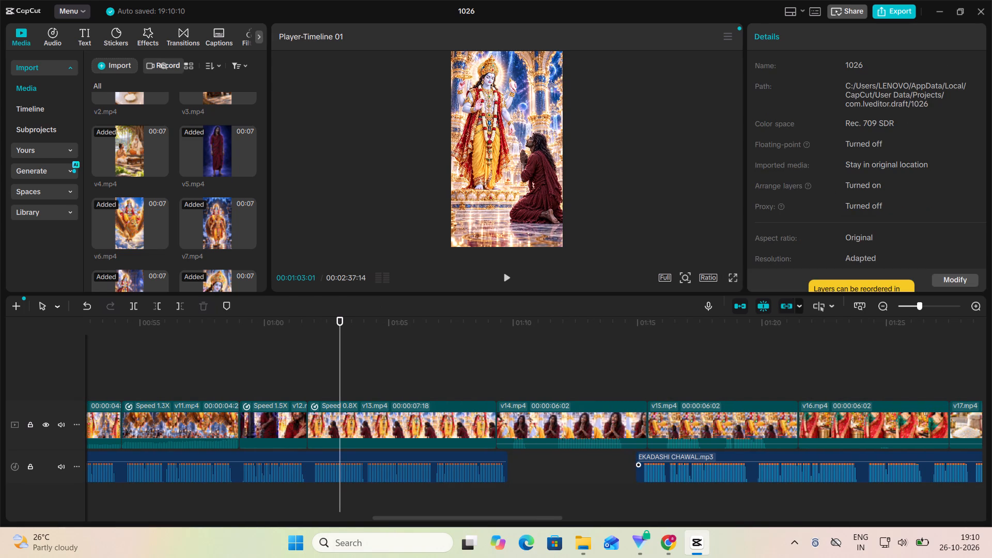
pyautogui.click(501, 277)
pyautogui.hscroll(-1, 678, 298)
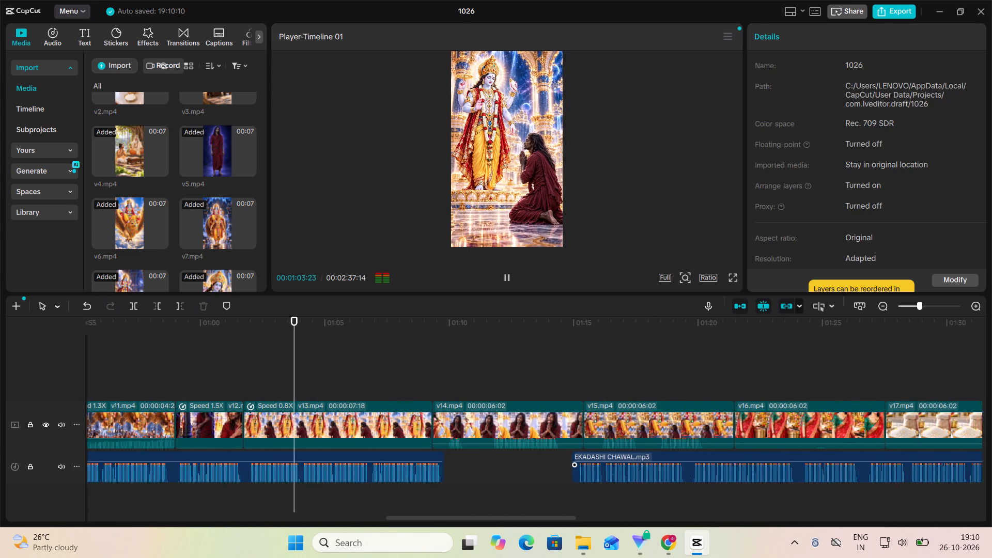
pyautogui.hscroll(-1, 599, 360)
pyautogui.click(499, 281)
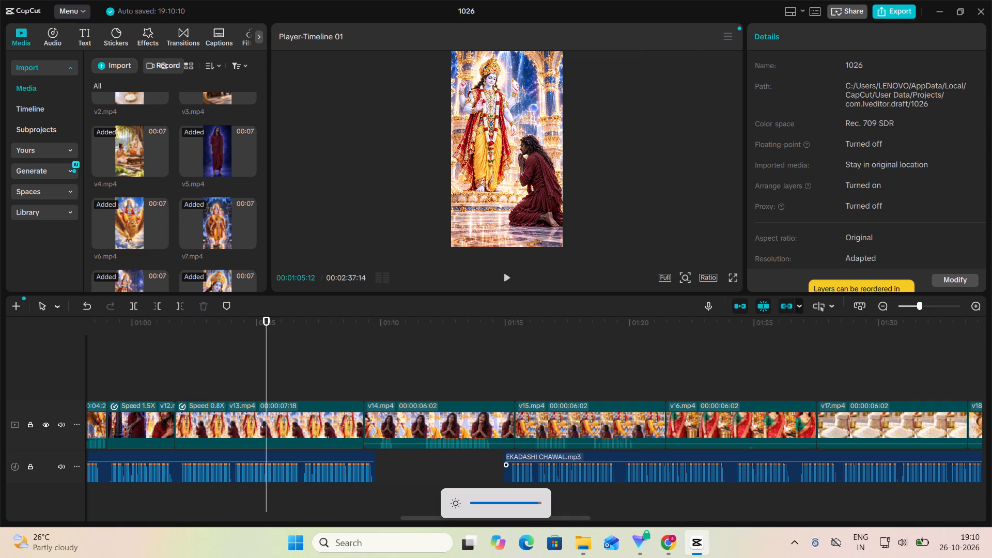
pyautogui.click(505, 282)
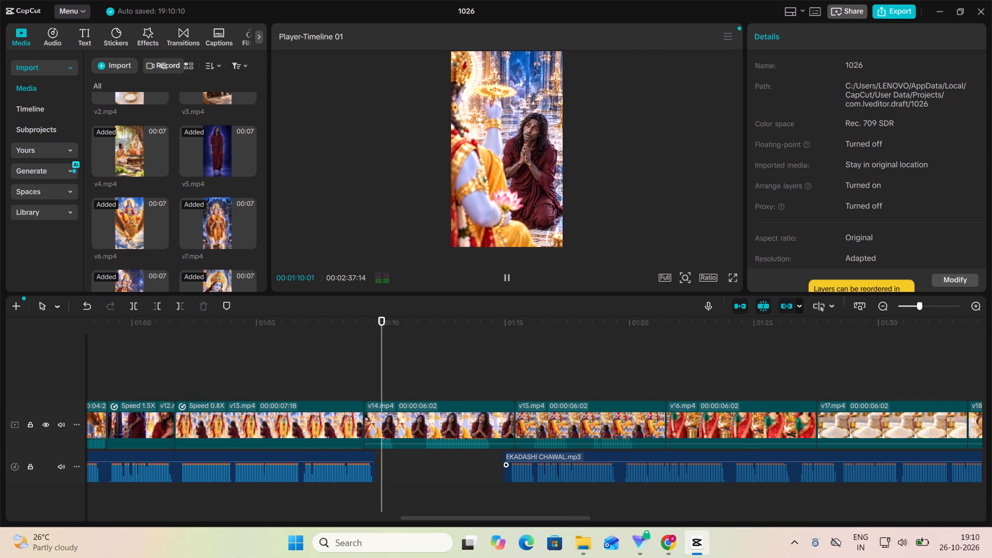
pyautogui.click(505, 282)
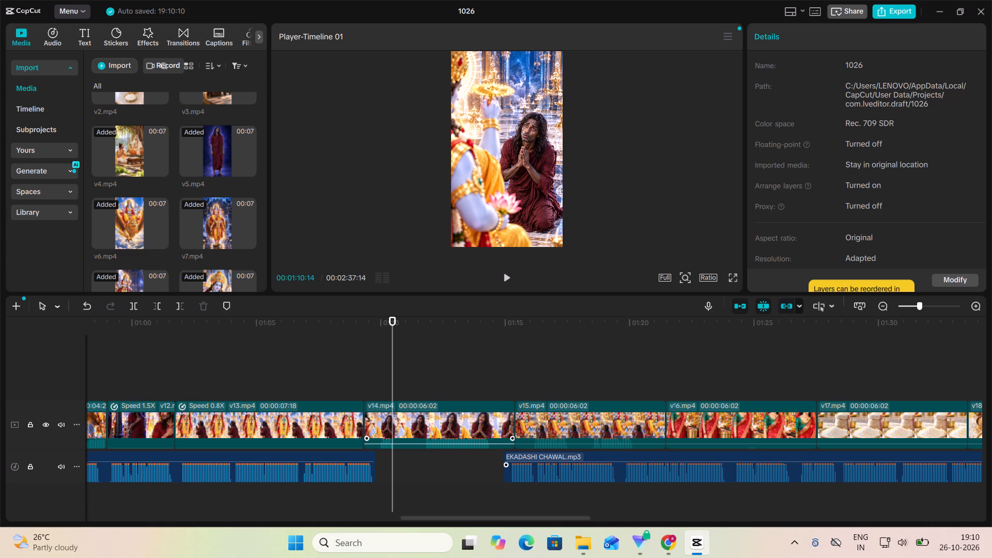
pyautogui.moveTo(400, 444); pyautogui.dragTo(408, 427)
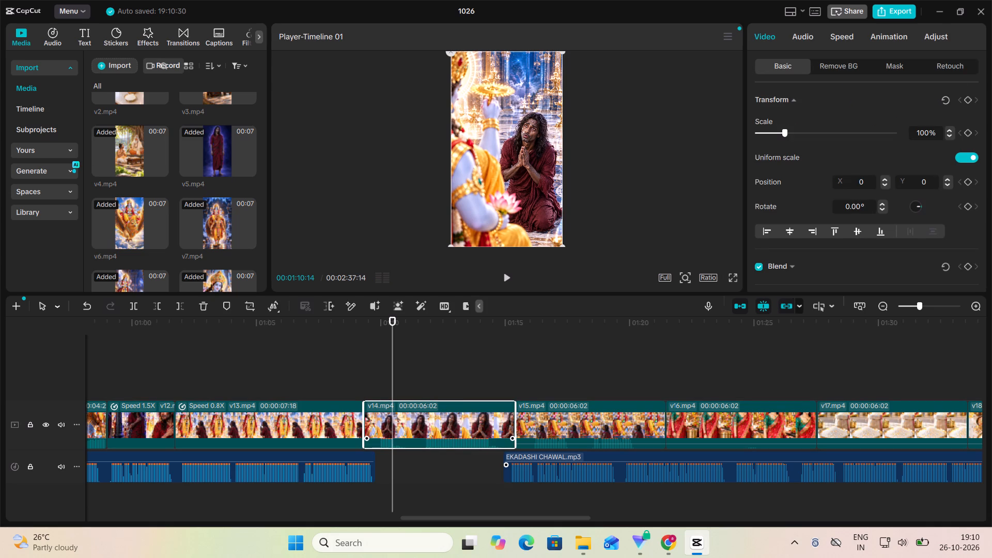
# Set the speed of v13 to 0.74x and play from v13 through v14 to check the timing.
pyautogui.click(334, 421)
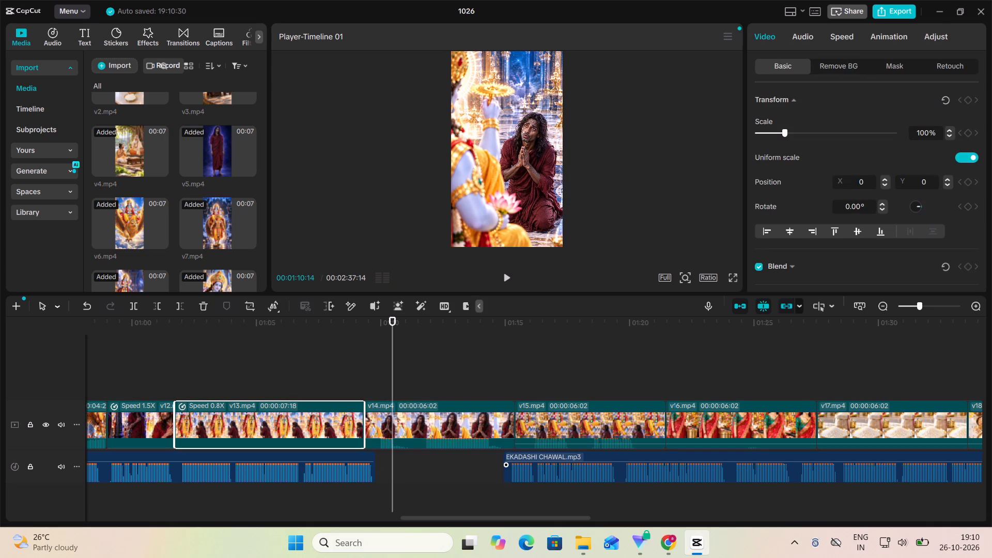
pyautogui.click(840, 36)
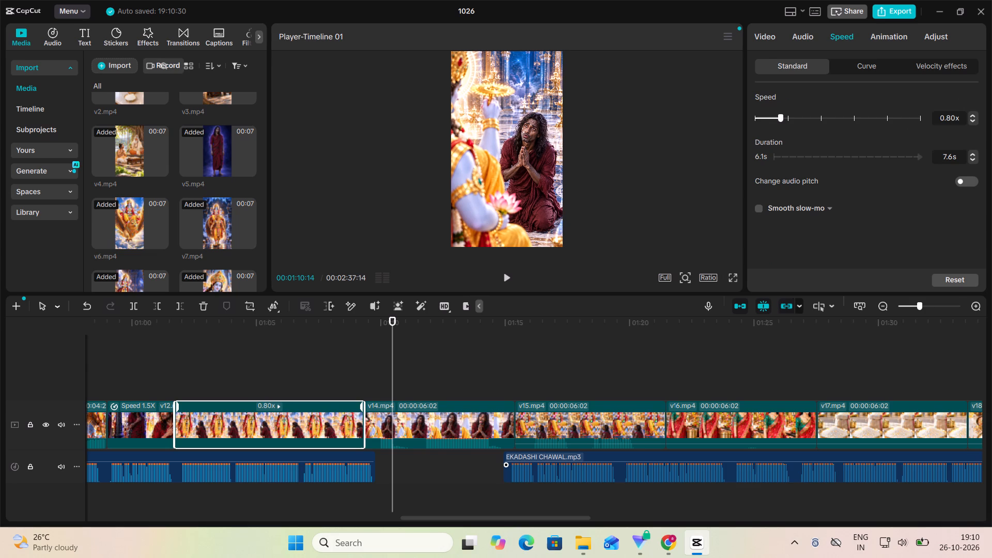
pyautogui.click(781, 117)
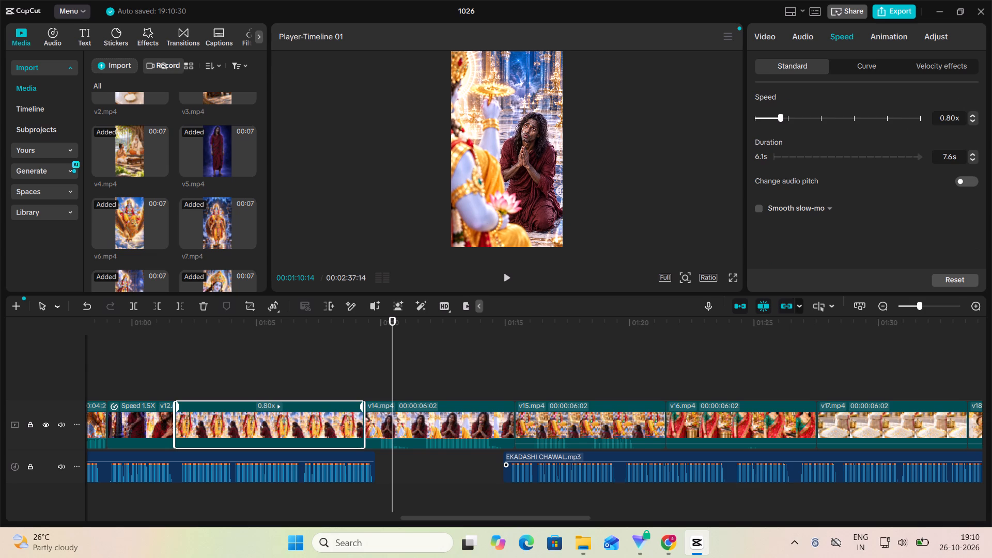
pyautogui.click(779, 117)
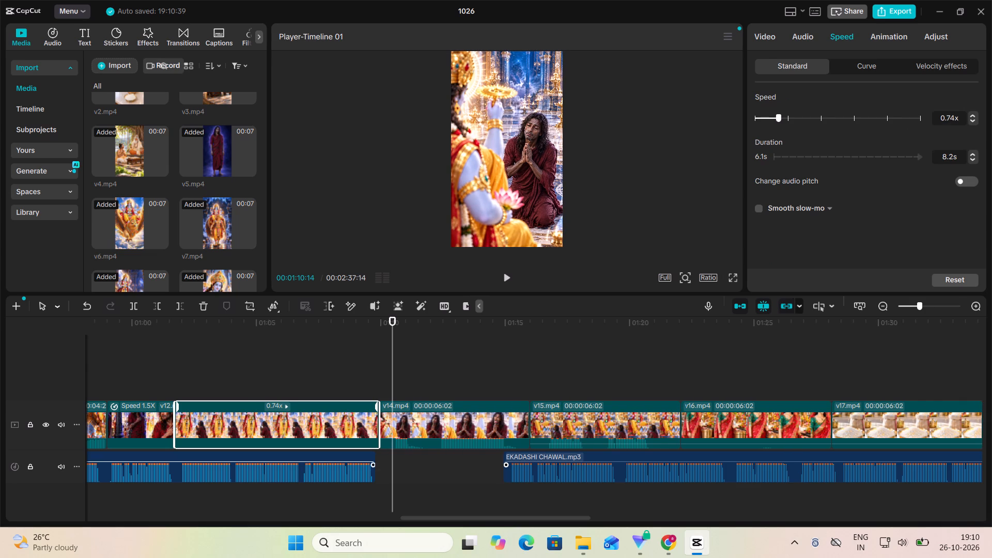
pyautogui.click(293, 379)
pyautogui.click(507, 276)
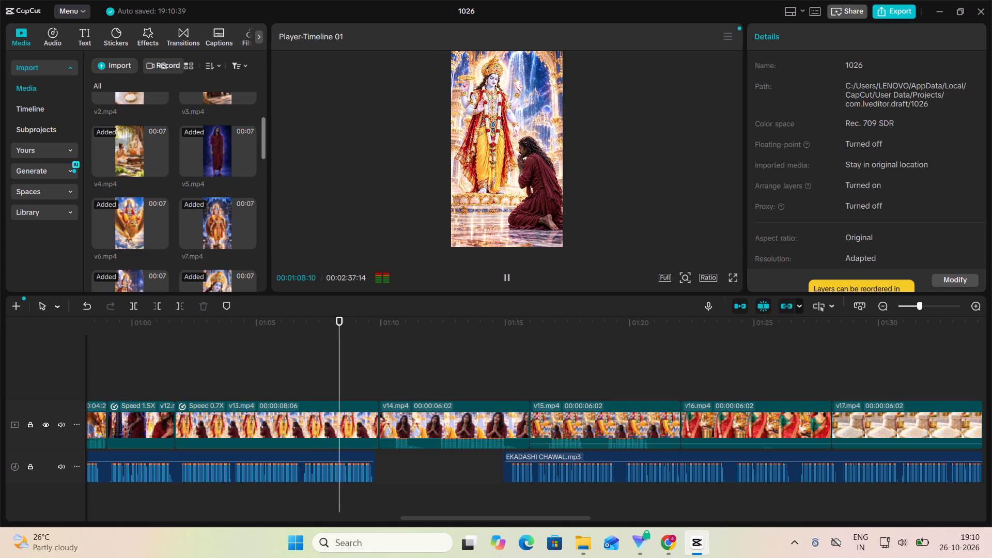
pyautogui.click(507, 283)
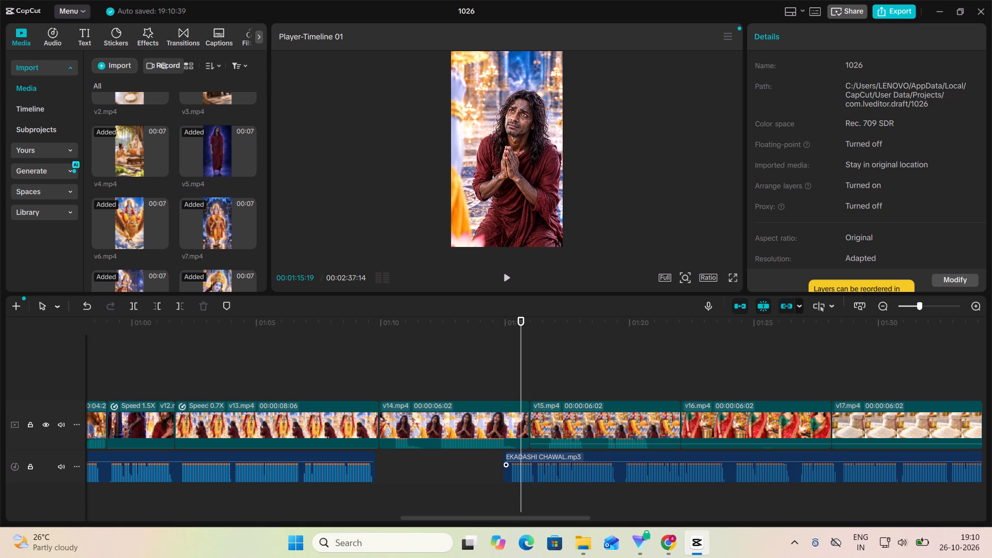
# Move the narration part after the gap about 0.2 s later, and play from the end of v14 into v15.
pyautogui.click(559, 461)
pyautogui.moveTo(559, 464); pyautogui.dragTo(564, 465)
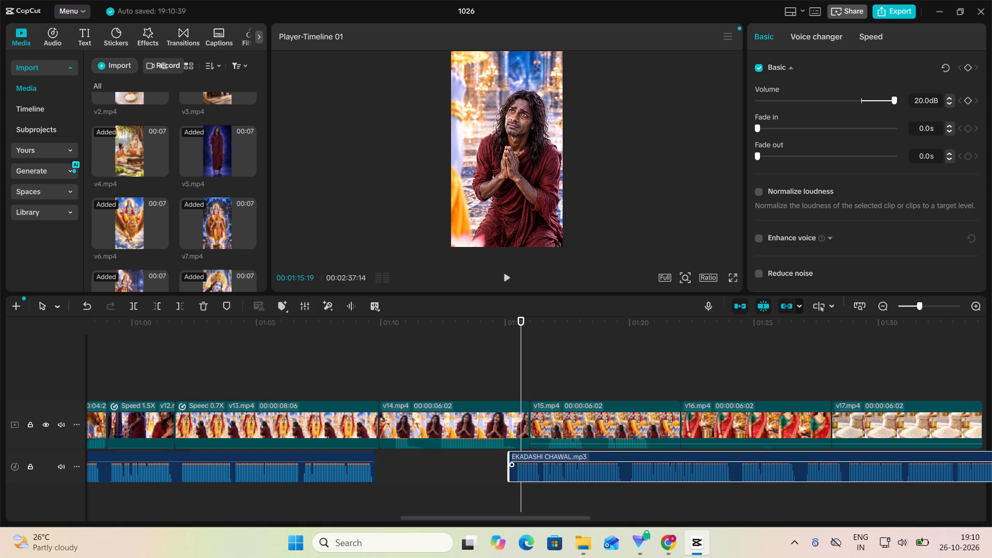
pyautogui.moveTo(564, 465); pyautogui.dragTo(565, 465)
pyautogui.click(496, 386)
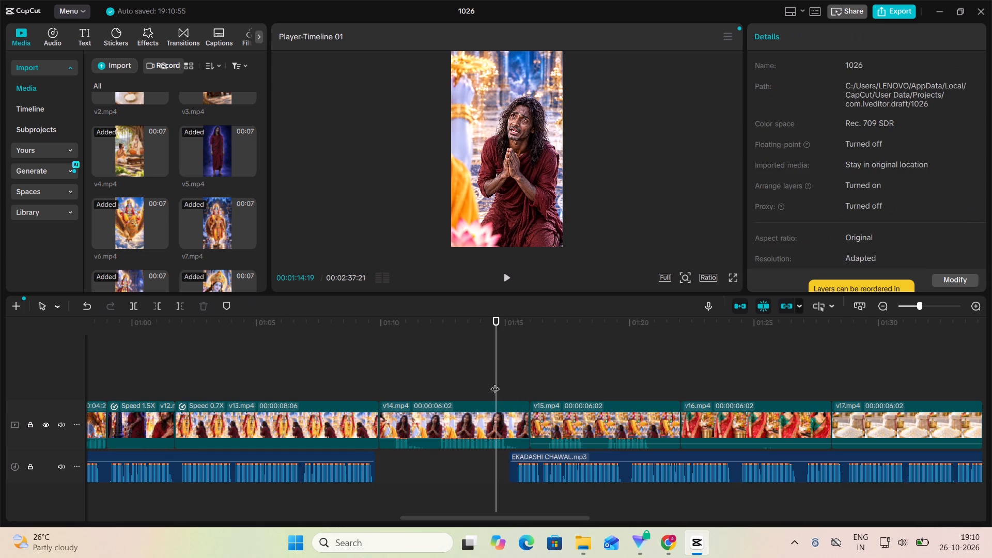
pyautogui.hscroll(-1, 477, 365)
pyautogui.click(504, 275)
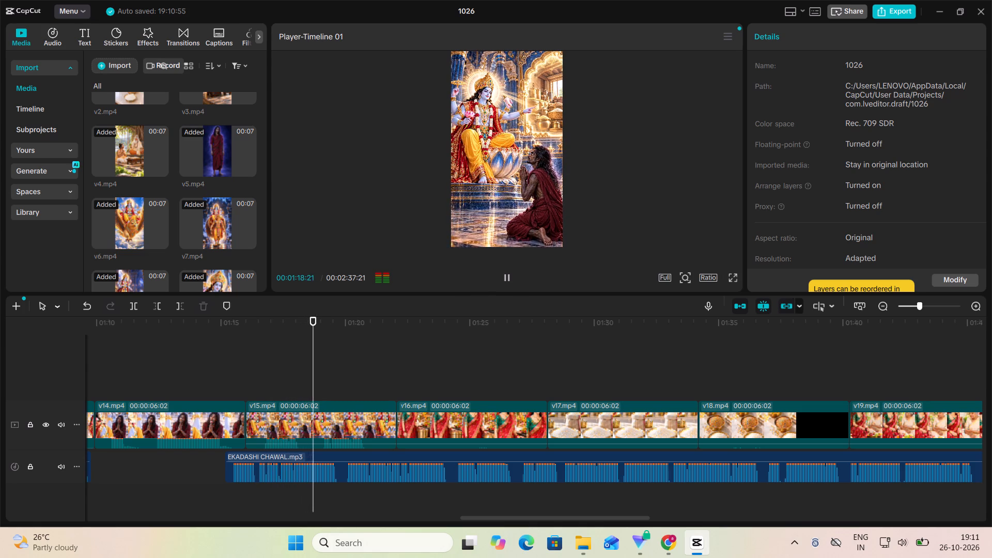
# Split the EKADASHI CHAWAL narration at the pause at 00:01:19:23 and move the part after it about 5.6 s later.
pyautogui.click(506, 276)
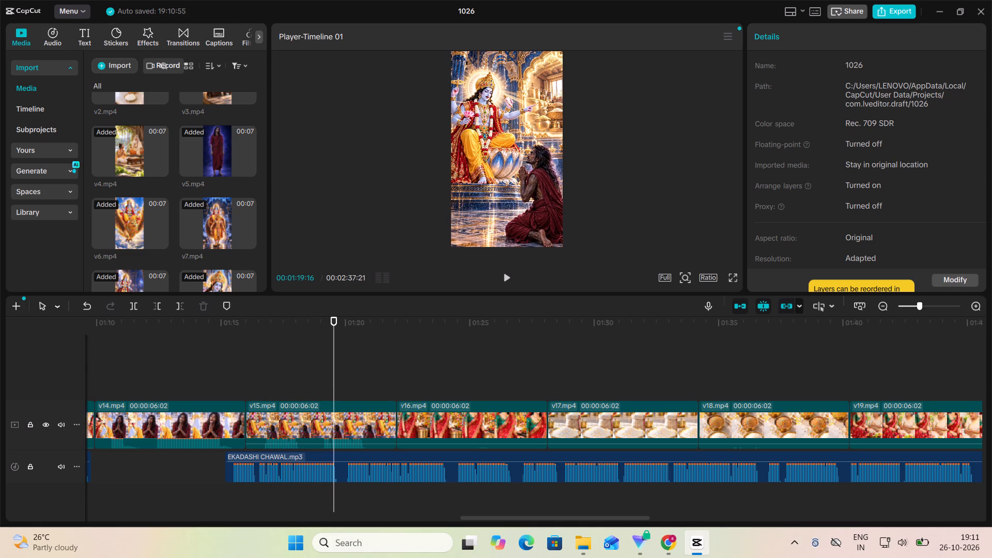
pyautogui.click(504, 275)
pyautogui.click(504, 275)
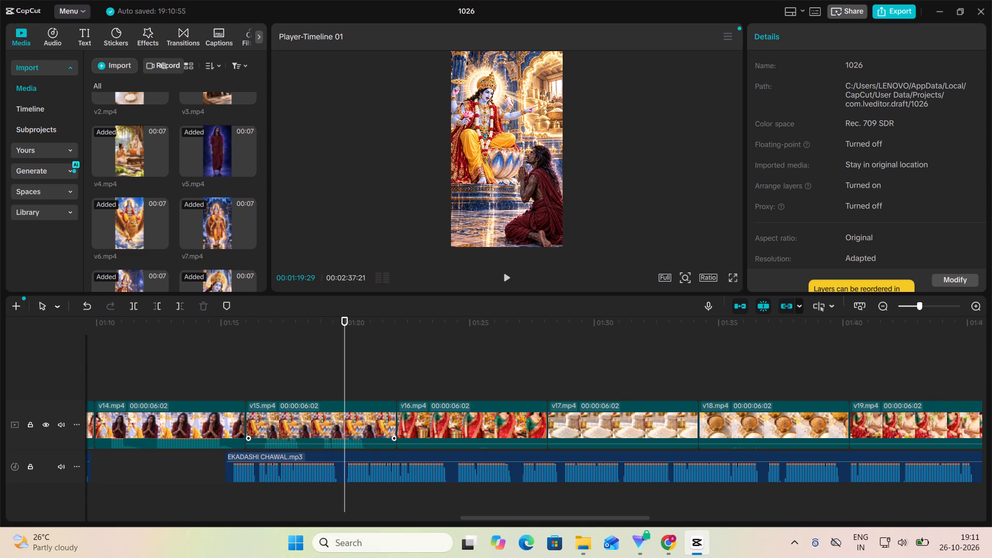
pyautogui.click(339, 374)
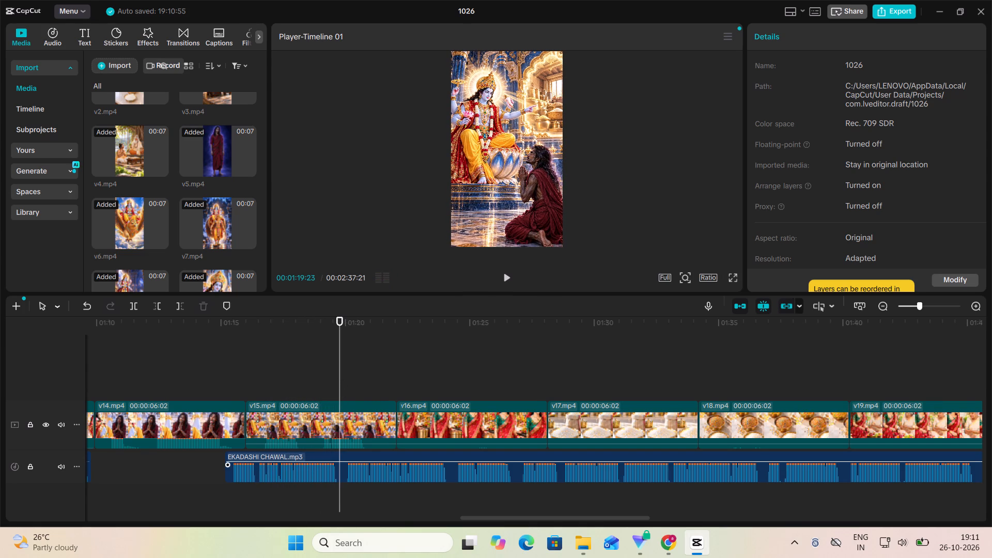
pyautogui.click(329, 474)
pyautogui.click(132, 306)
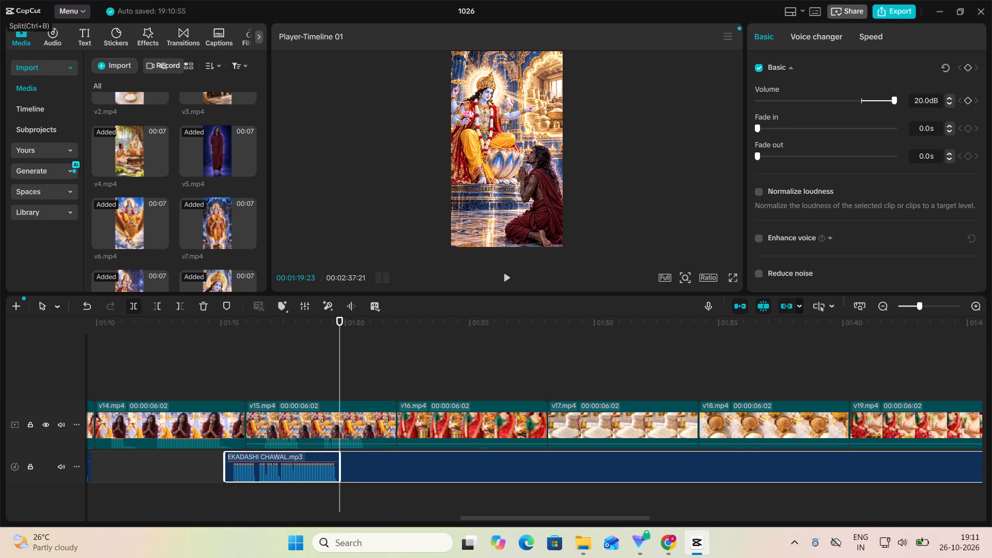
pyautogui.moveTo(429, 479); pyautogui.dragTo(555, 483)
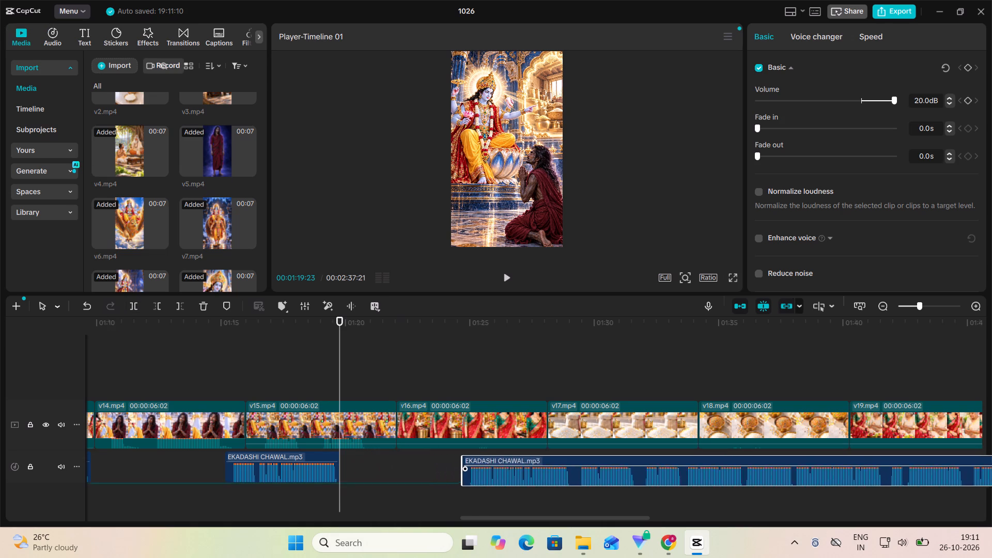
pyautogui.moveTo(555, 483); pyautogui.dragTo(569, 477)
# Examine the end of the timeline around v25 and the narration's end, and look back over the clips towards v14.
pyautogui.hscroll(-4, 568, 517)
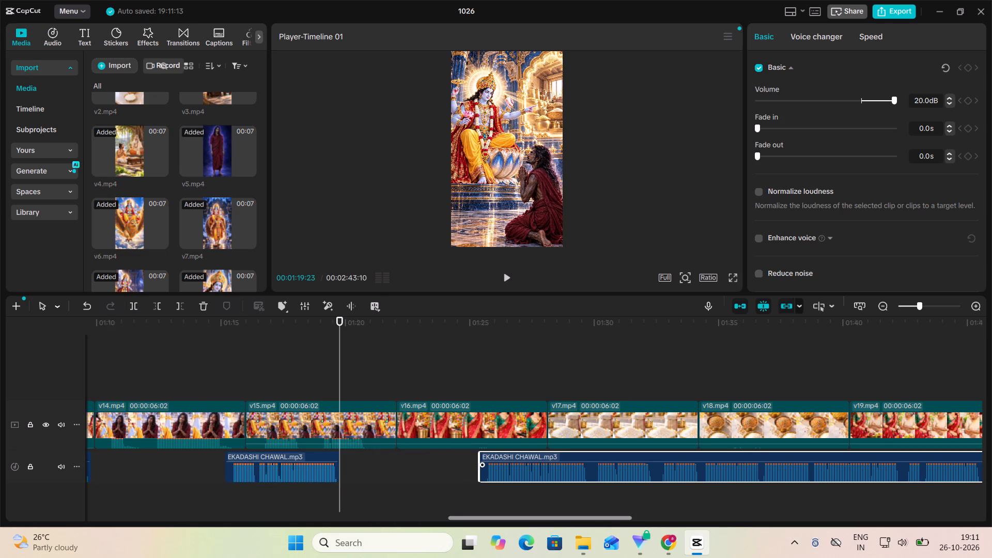
pyautogui.hscroll(-6, 770, 485)
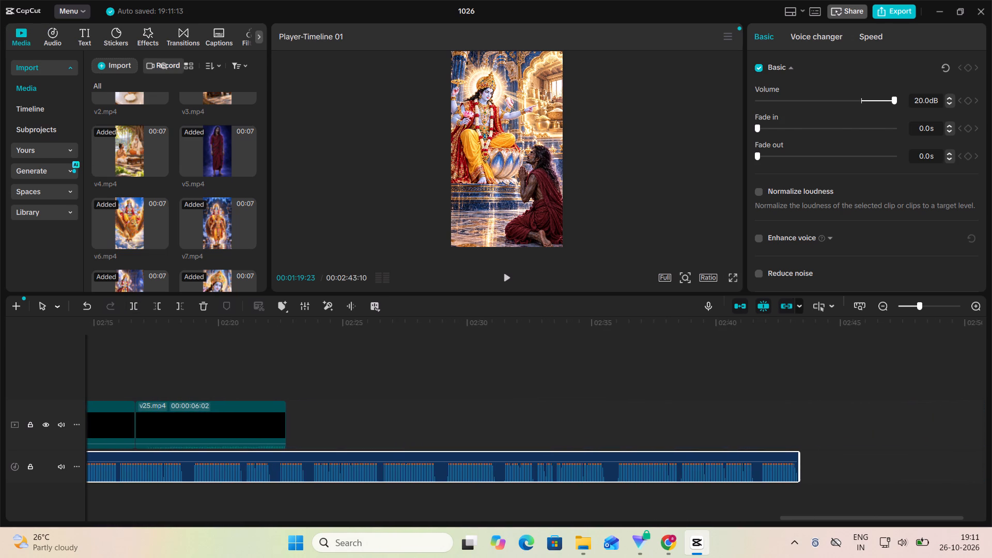
pyautogui.hscroll(-1, 787, 378)
pyautogui.click(787, 373)
pyautogui.click(796, 370)
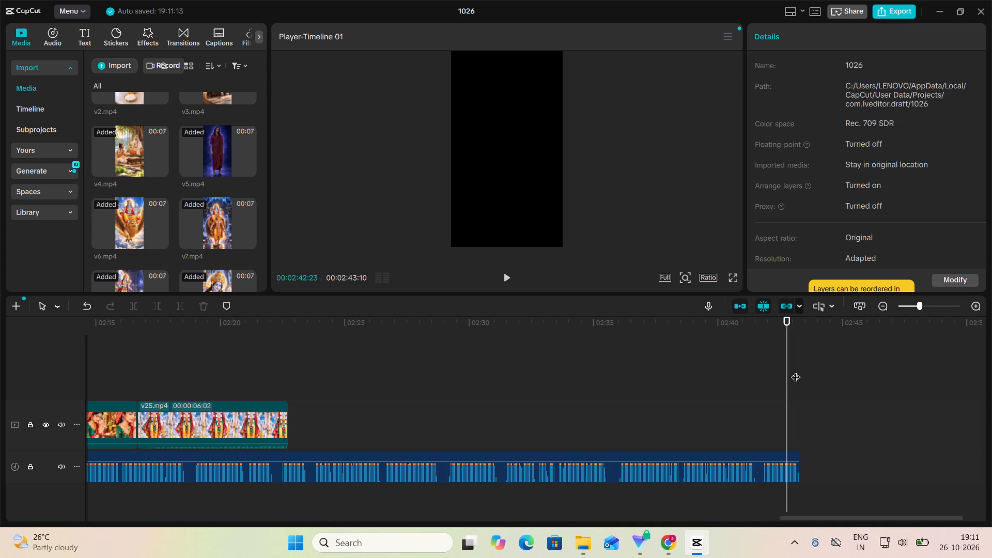
pyautogui.hscroll(6, 514, 414)
pyautogui.hscroll(1, 364, 373)
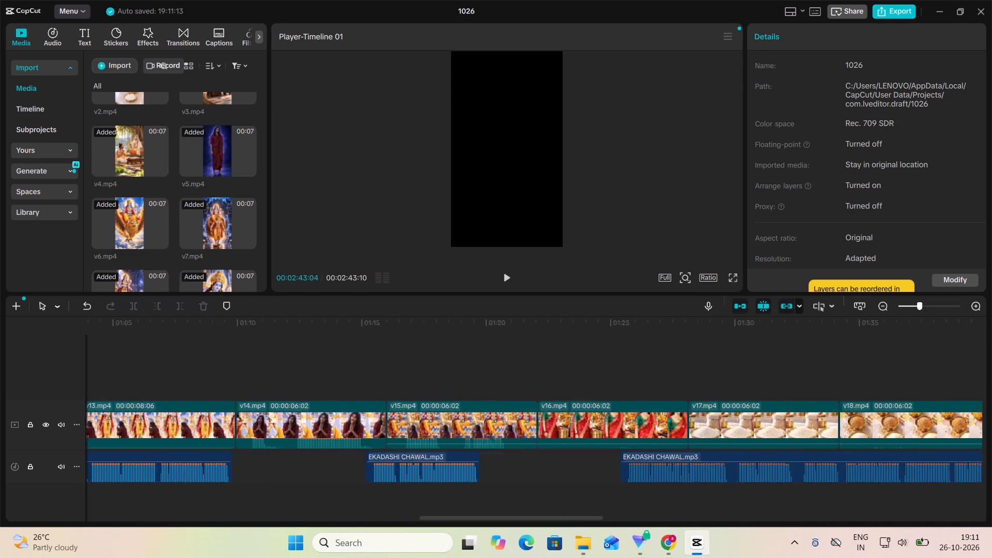
pyautogui.hscroll(1, 361, 373)
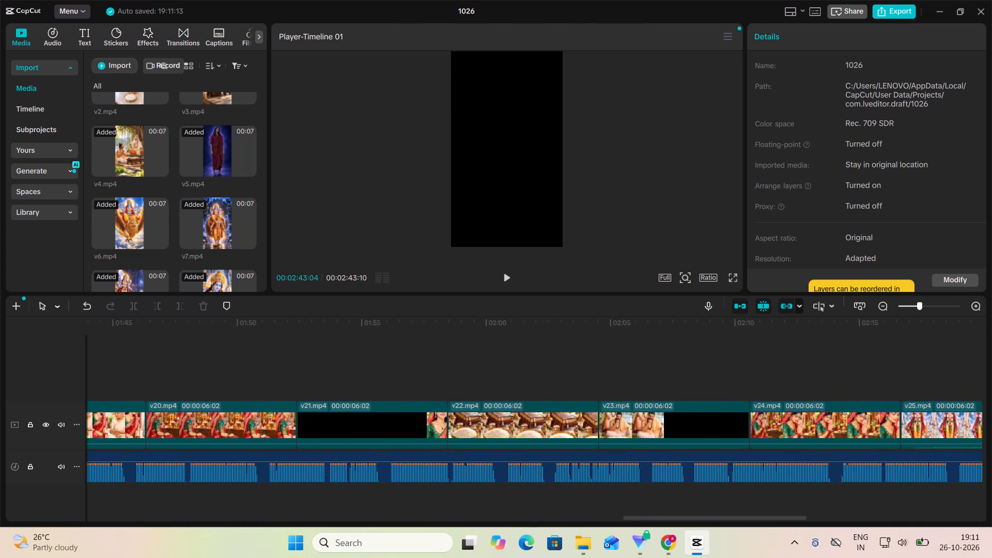
pyautogui.hscroll(1, 471, 382)
pyautogui.hscroll(1, 348, 372)
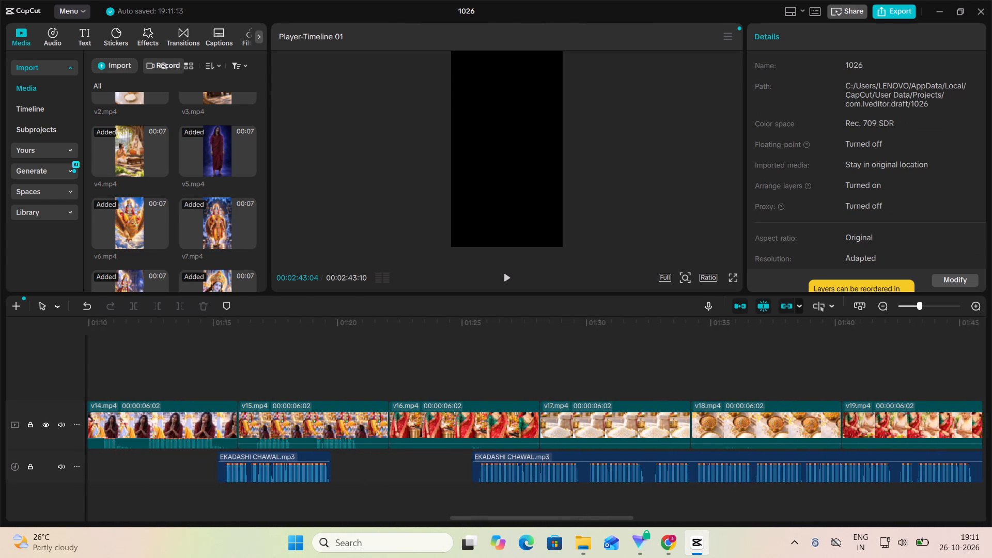
pyautogui.hscroll(1, 319, 377)
# Split v15 at 00:01:20:26 and move the cut-off end piece in front of the rest of v15.
pyautogui.click(243, 375)
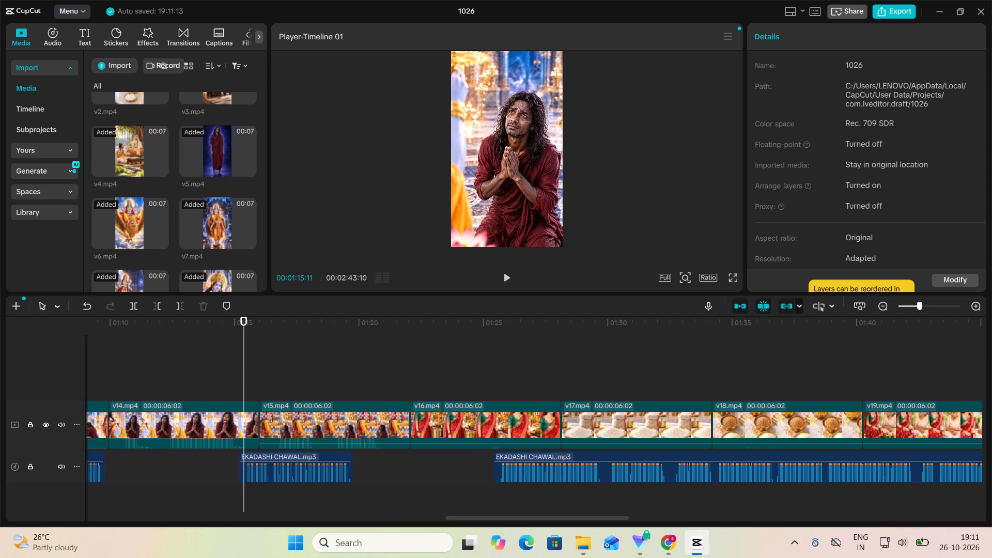
pyautogui.click(383, 371)
pyautogui.click(371, 373)
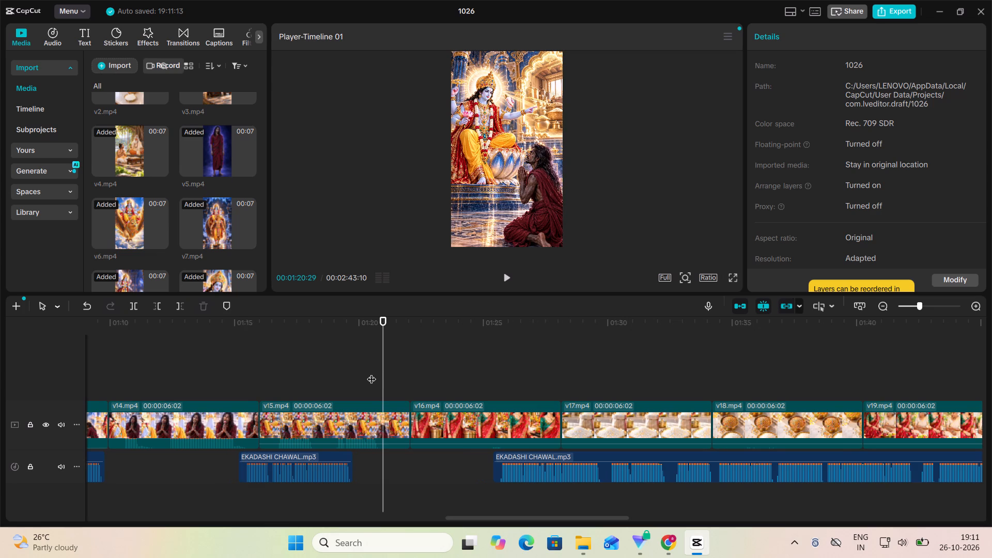
pyautogui.click(374, 374)
pyautogui.click(378, 376)
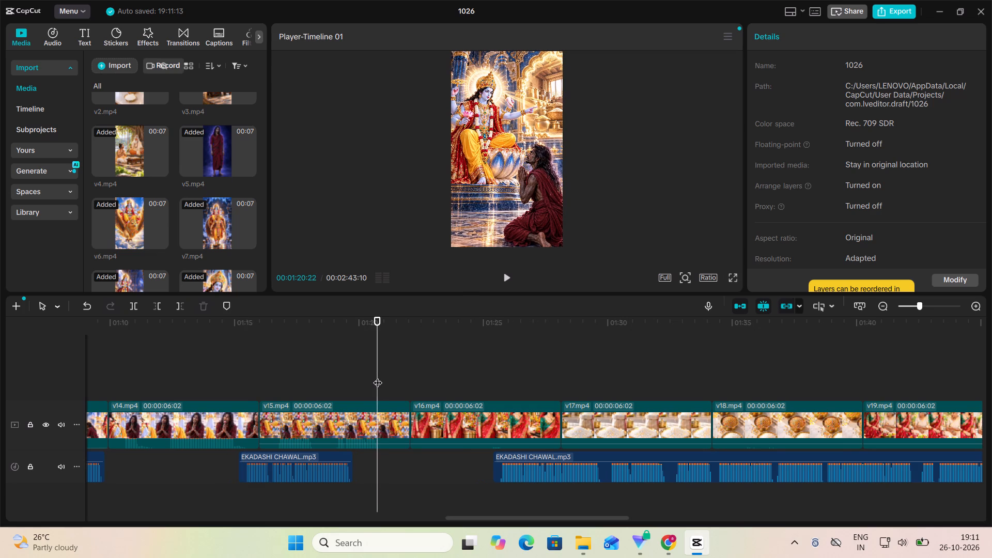
pyautogui.click(381, 376)
pyautogui.click(394, 425)
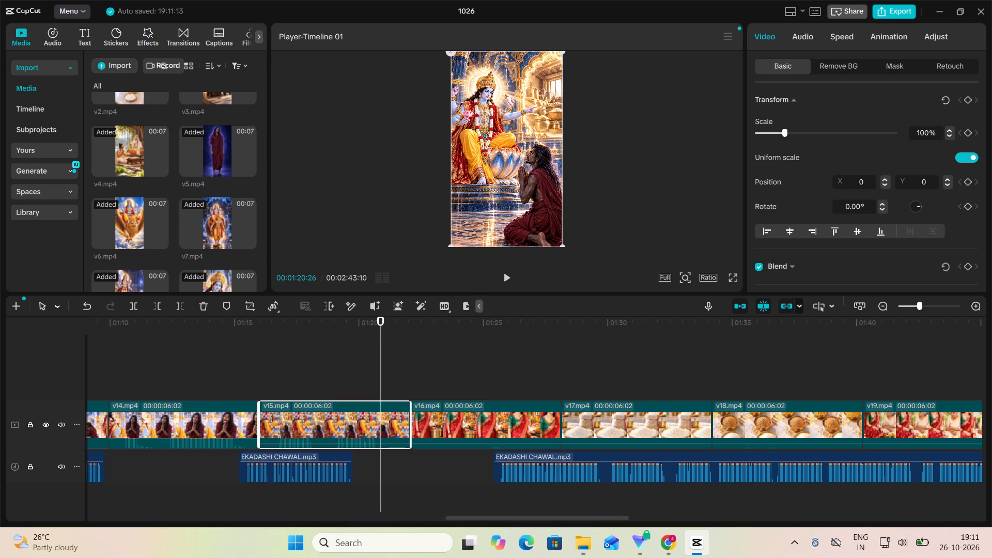
pyautogui.click(133, 302)
pyautogui.moveTo(391, 418); pyautogui.dragTo(274, 391)
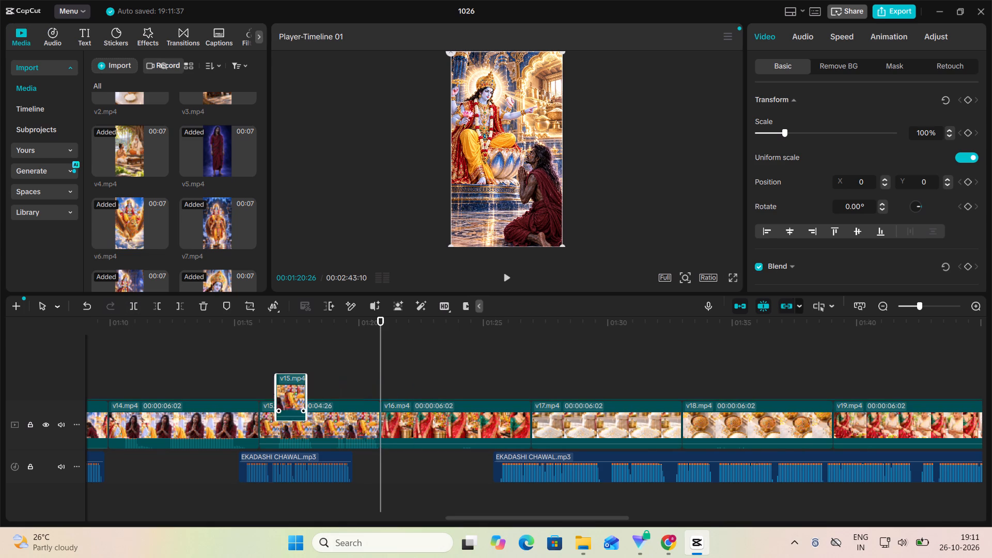
pyautogui.moveTo(274, 391); pyautogui.dragTo(261, 411)
# Play the end of v15, and play from late v14 into the rearranged v15 pieces to check the transition.
pyautogui.moveTo(224, 368); pyautogui.dragTo(228, 373)
pyautogui.click(505, 286)
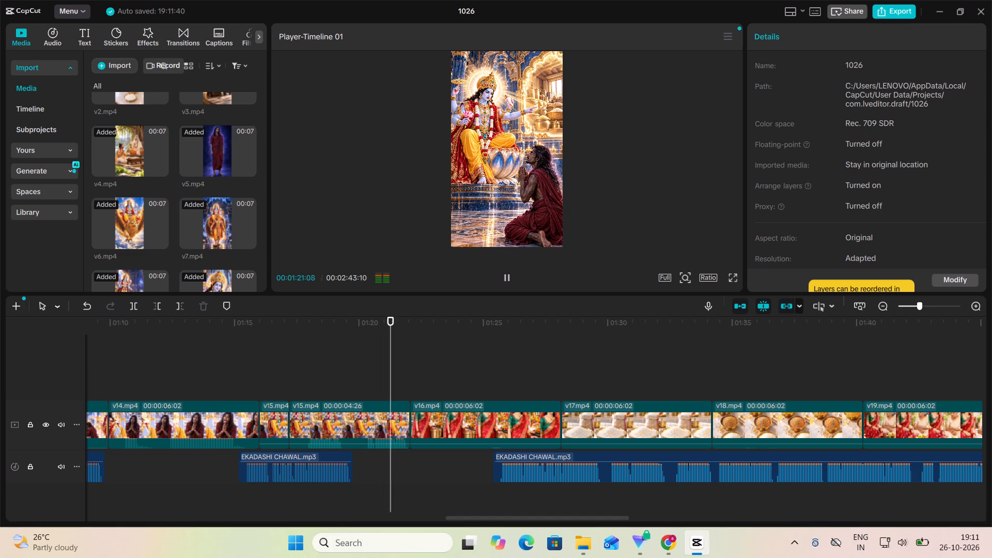
pyautogui.click(210, 367)
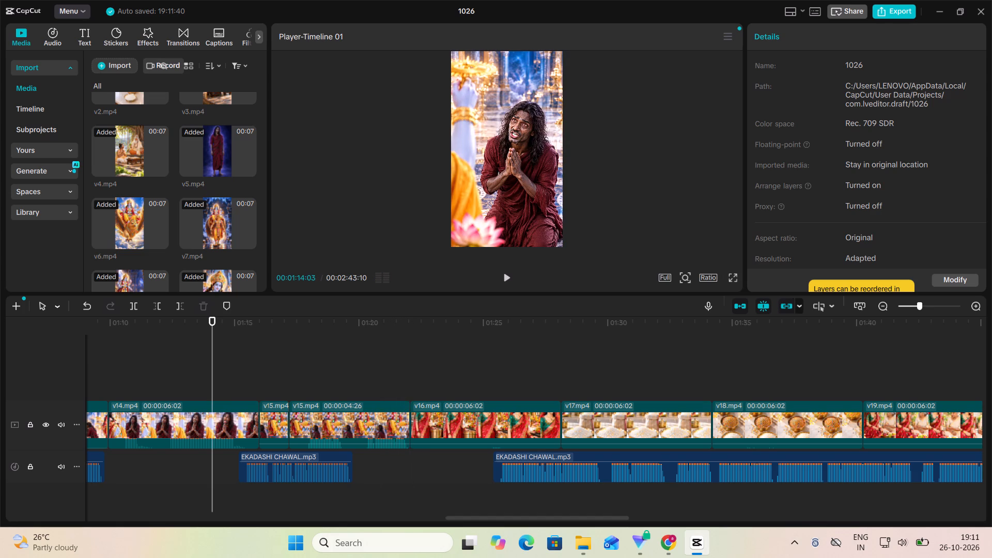
pyautogui.click(501, 283)
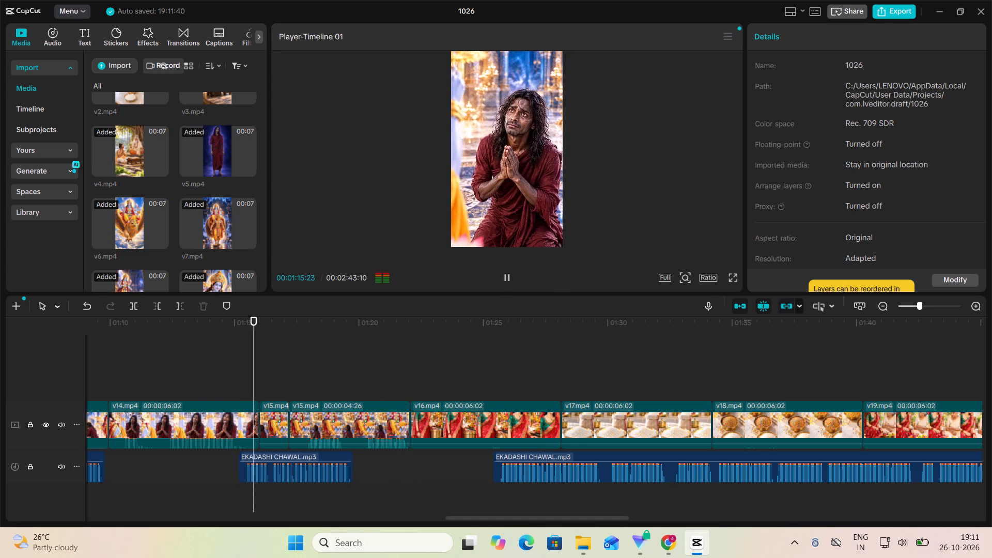
pyautogui.click(510, 282)
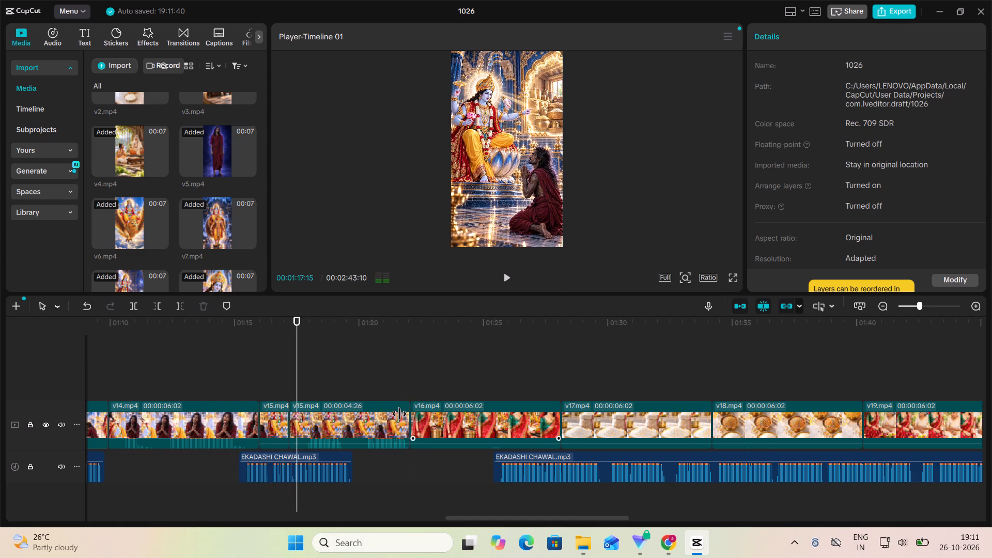
# Split the longer v15 piece at 00:01:17:28 and try to move the part after the cut.
pyautogui.hscroll(1, 362, 469)
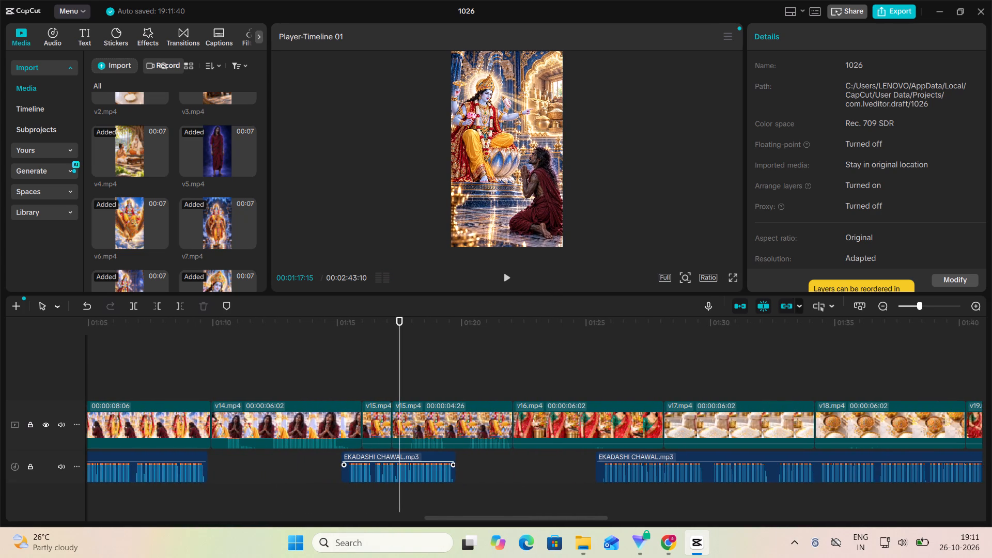
pyautogui.click(407, 390)
pyautogui.click(408, 389)
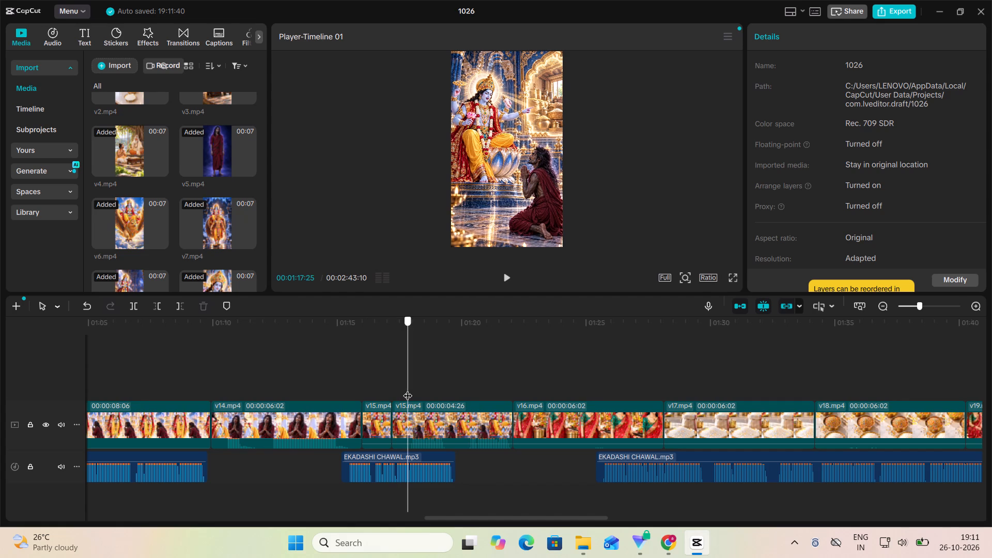
pyautogui.click(410, 388)
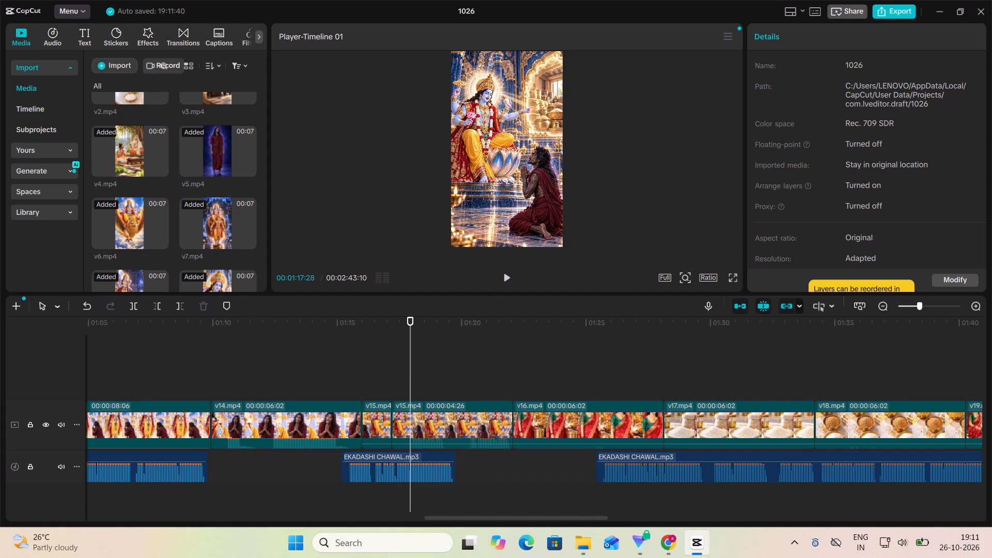
pyautogui.click(410, 425)
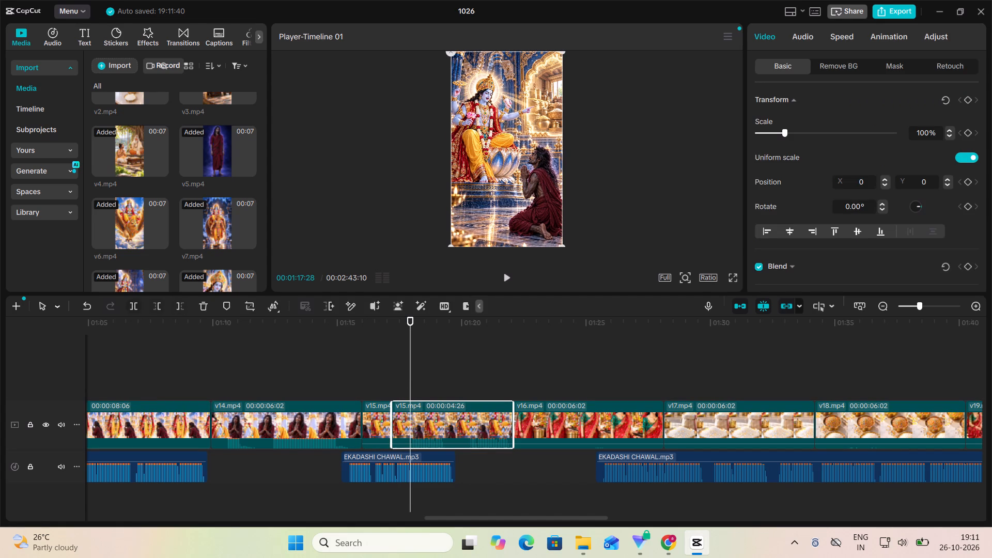
pyautogui.click(134, 306)
pyautogui.moveTo(456, 419); pyautogui.dragTo(468, 419)
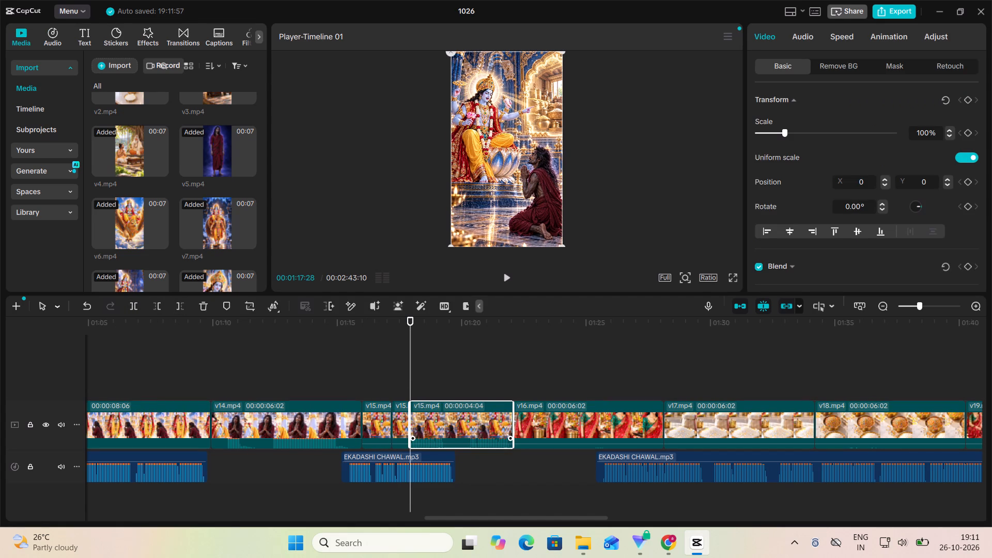
pyautogui.moveTo(468, 419); pyautogui.dragTo(463, 419)
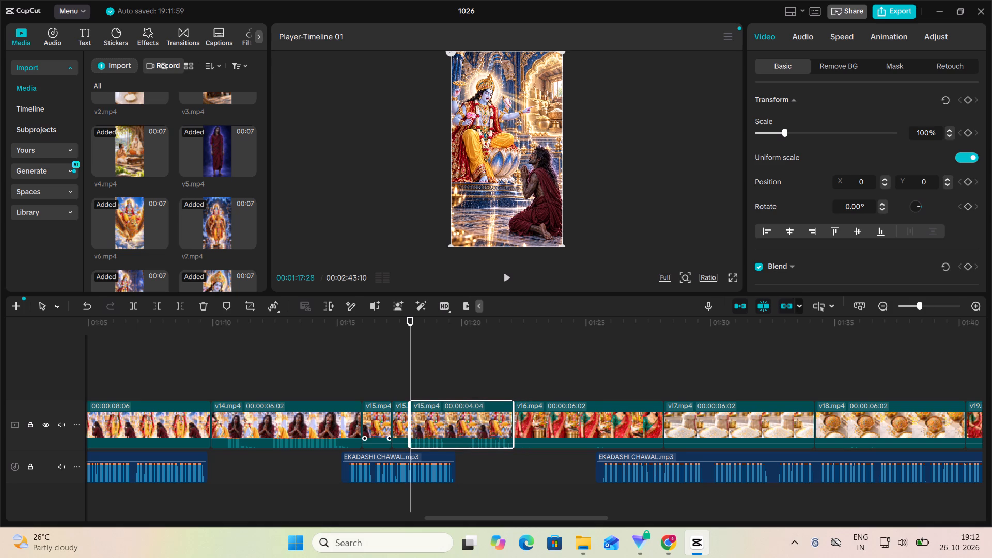
# Switch to File Explorer and look through the VIDEOS folder and the AHOYEE ASTAMI SHORT project's IMEGE folder.
pyautogui.click(583, 541)
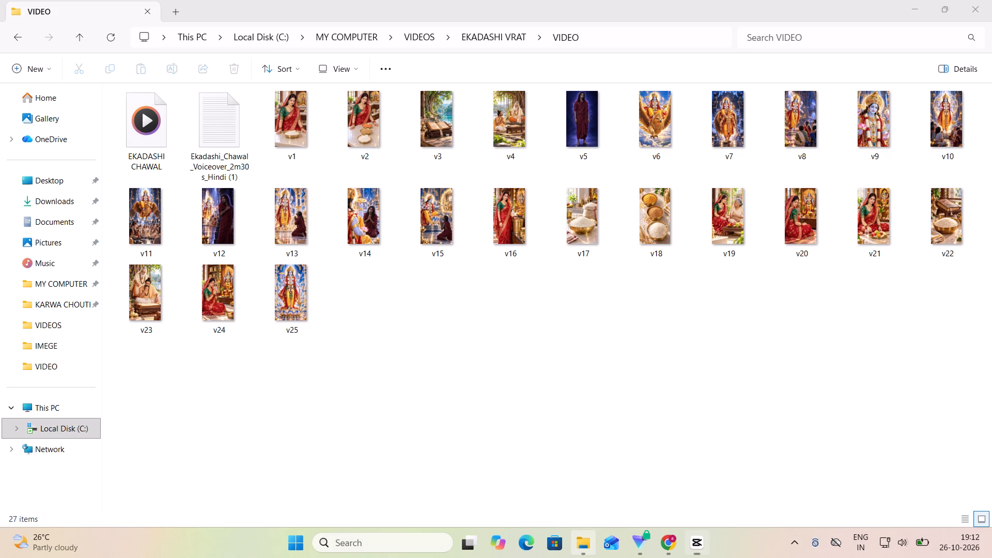
pyautogui.click(64, 284)
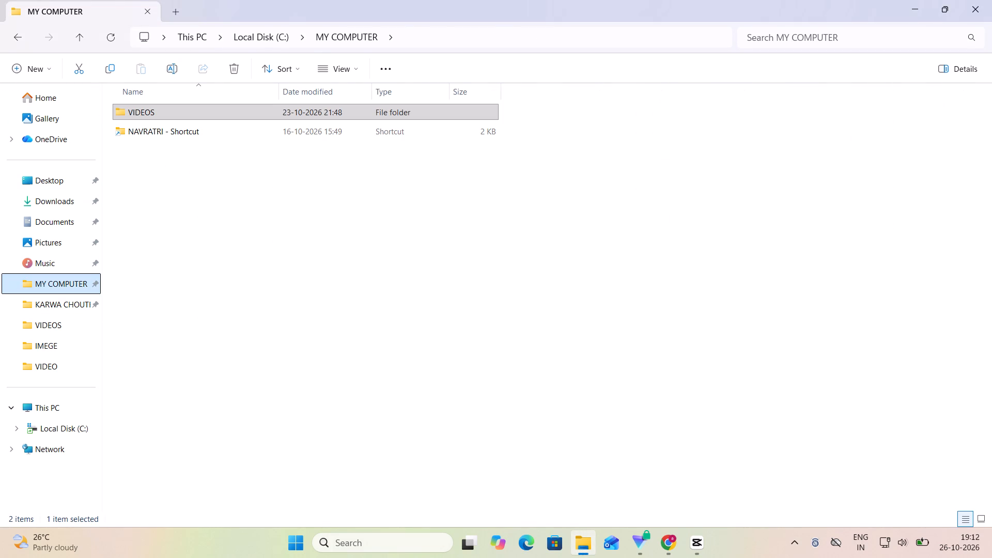
pyautogui.doubleClick(188, 114)
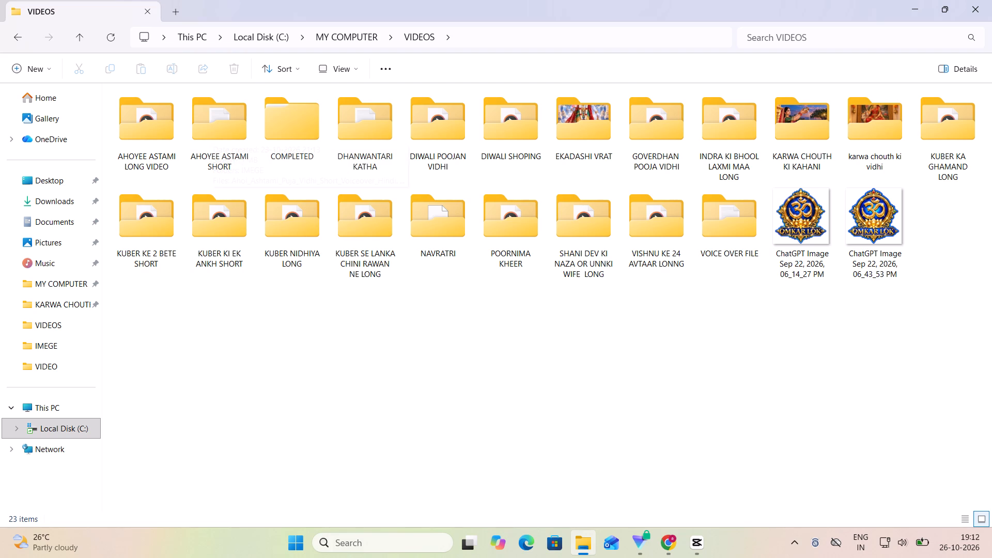
pyautogui.doubleClick(218, 121)
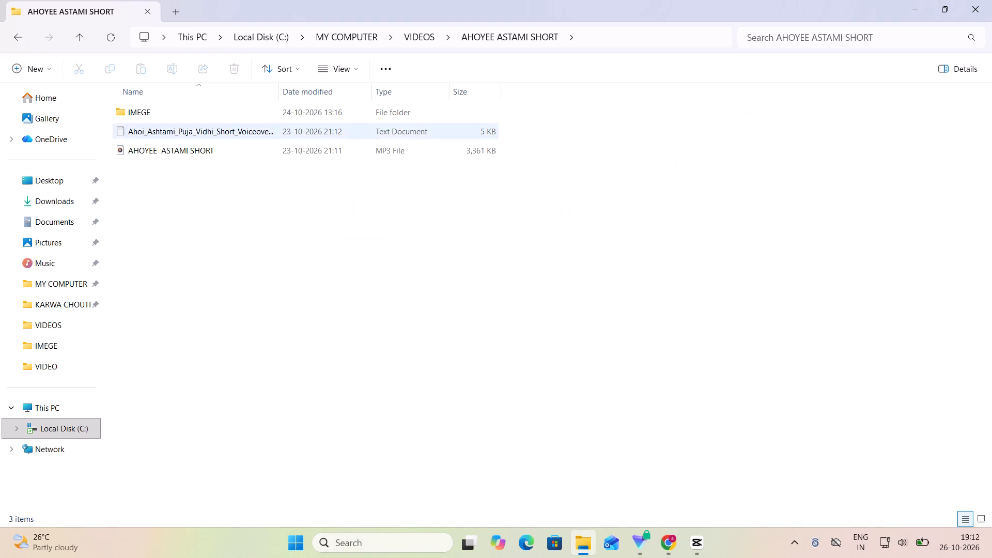
pyautogui.doubleClick(160, 115)
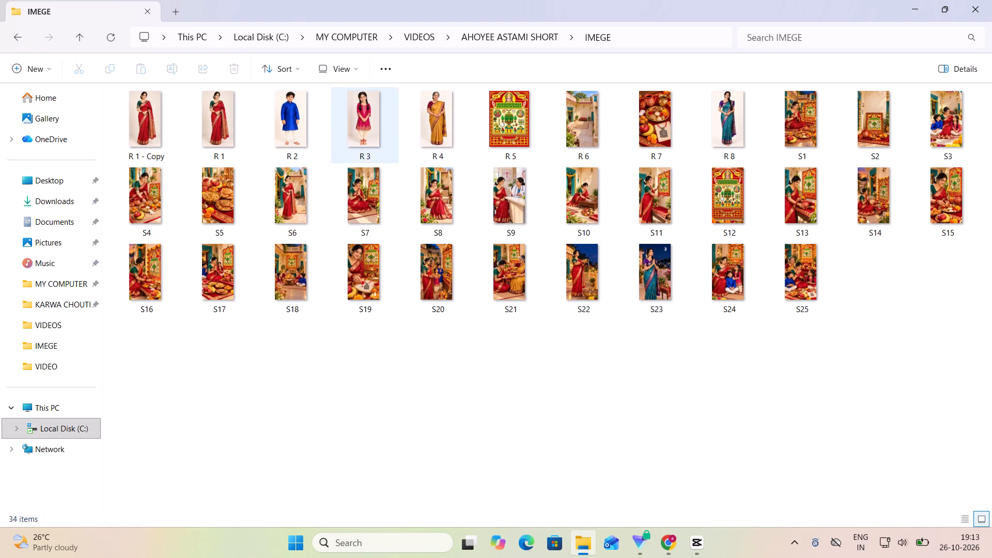
pyautogui.click(505, 35)
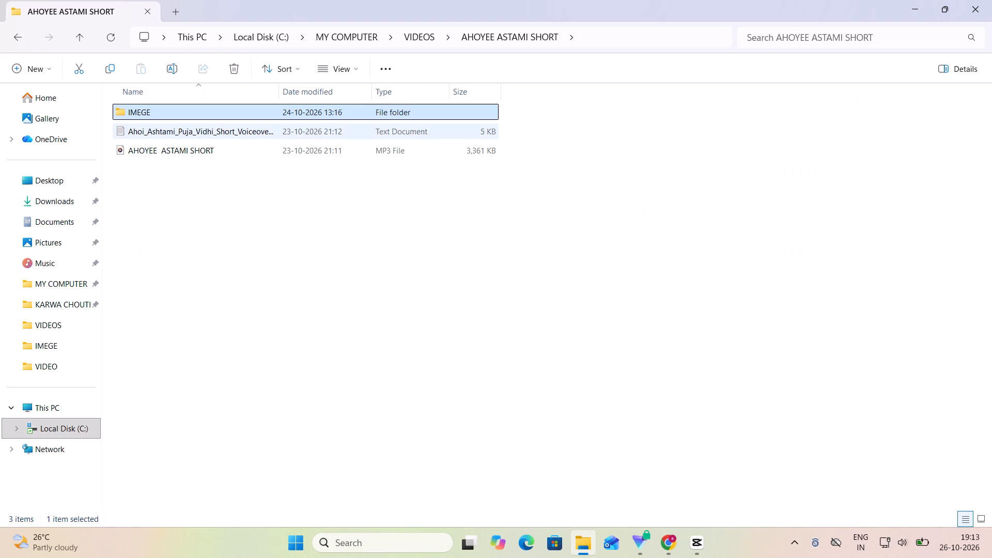
pyautogui.click(178, 112)
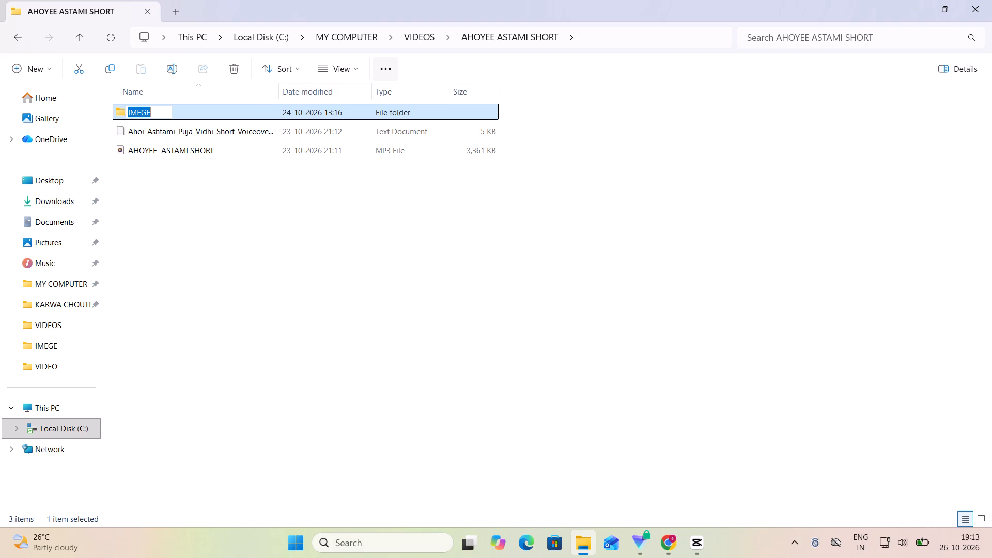
pyautogui.click(424, 41)
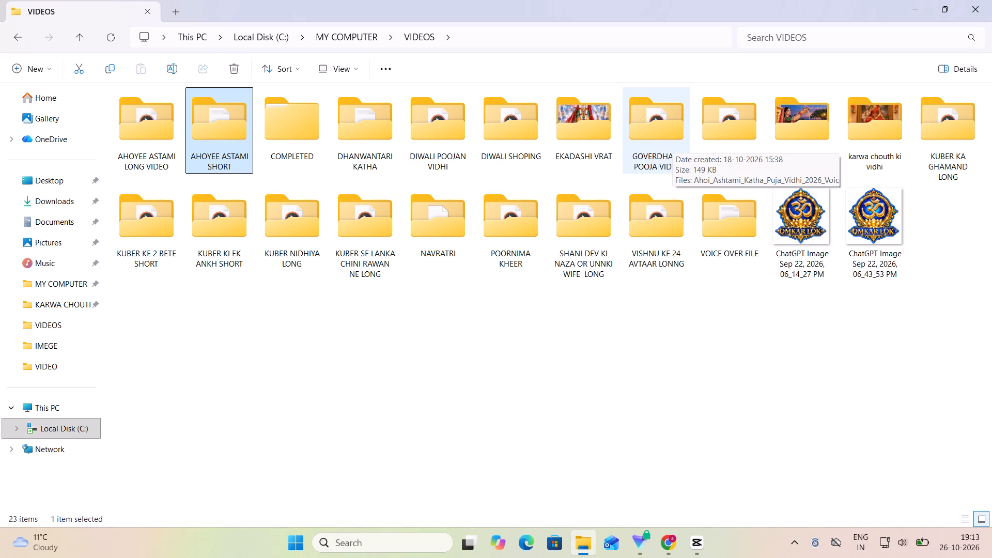
# Look through the DHANWANTARI KATHA project folder and return to the VIDEOS folder.
pyautogui.doubleClick(364, 138)
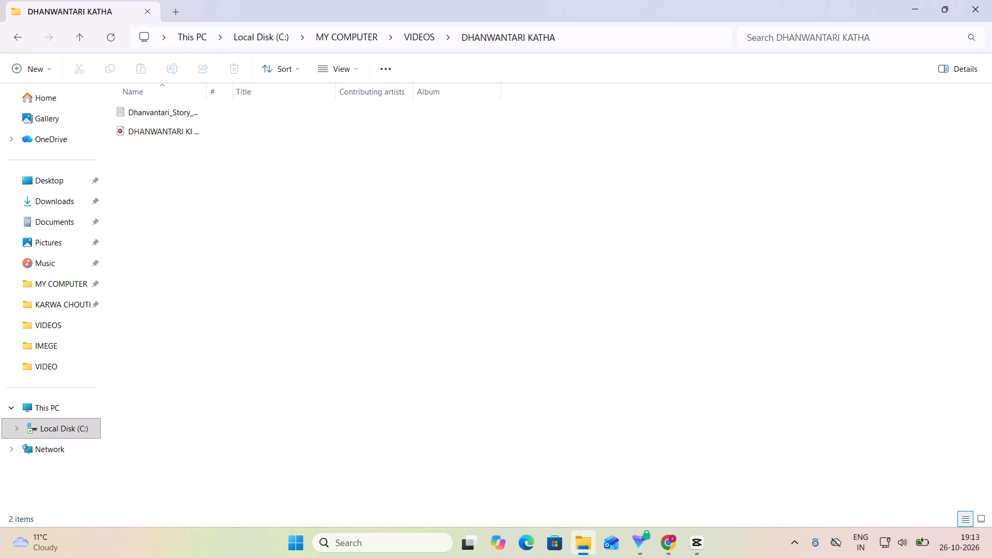
pyautogui.click(422, 35)
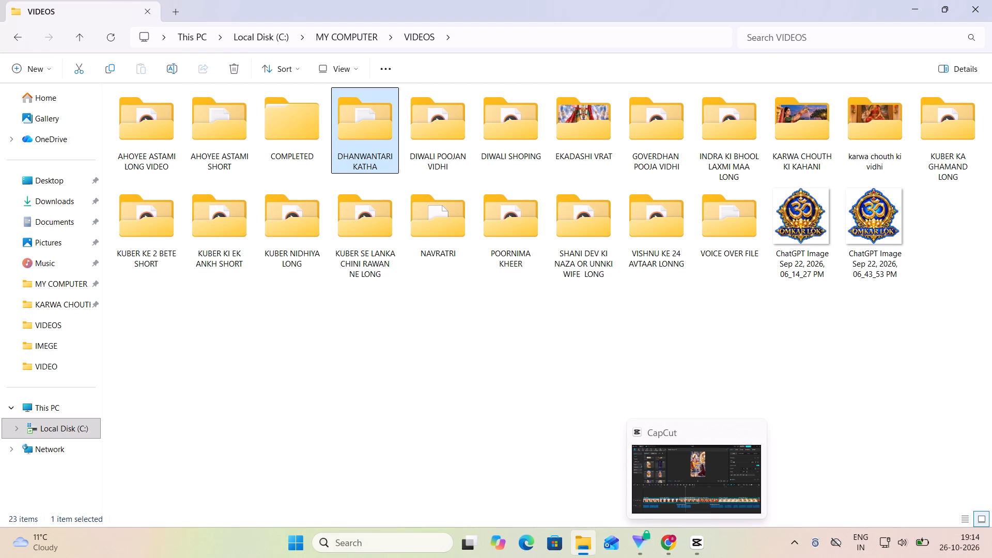
# Minimize the File Explorer, CapCut and Chrome windows to reach the desktop.
pyautogui.click(919, 9)
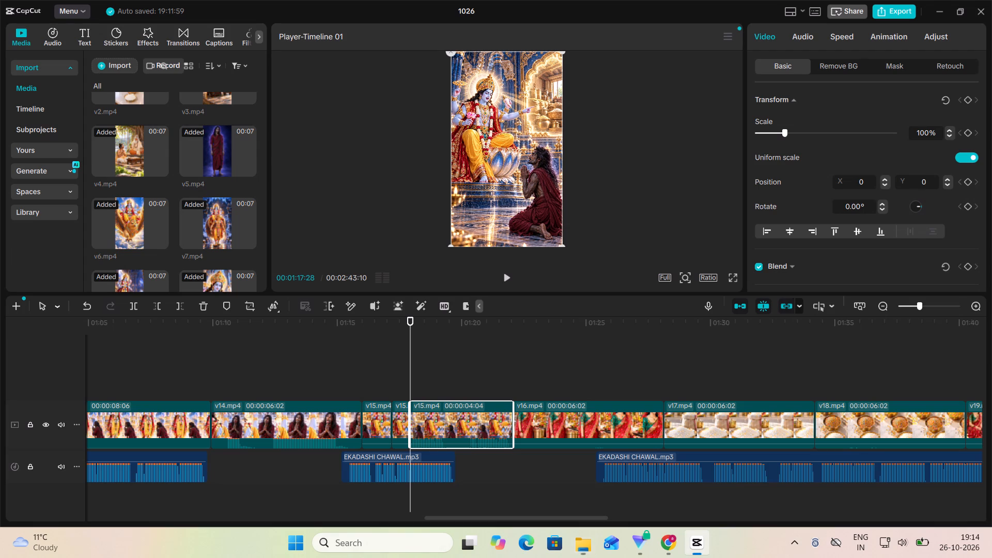
pyautogui.click(944, 8)
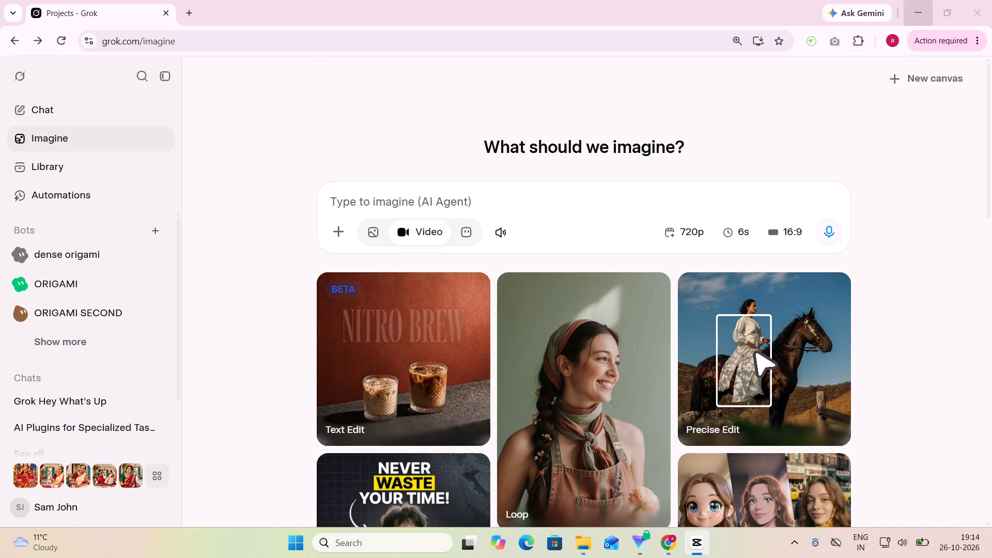